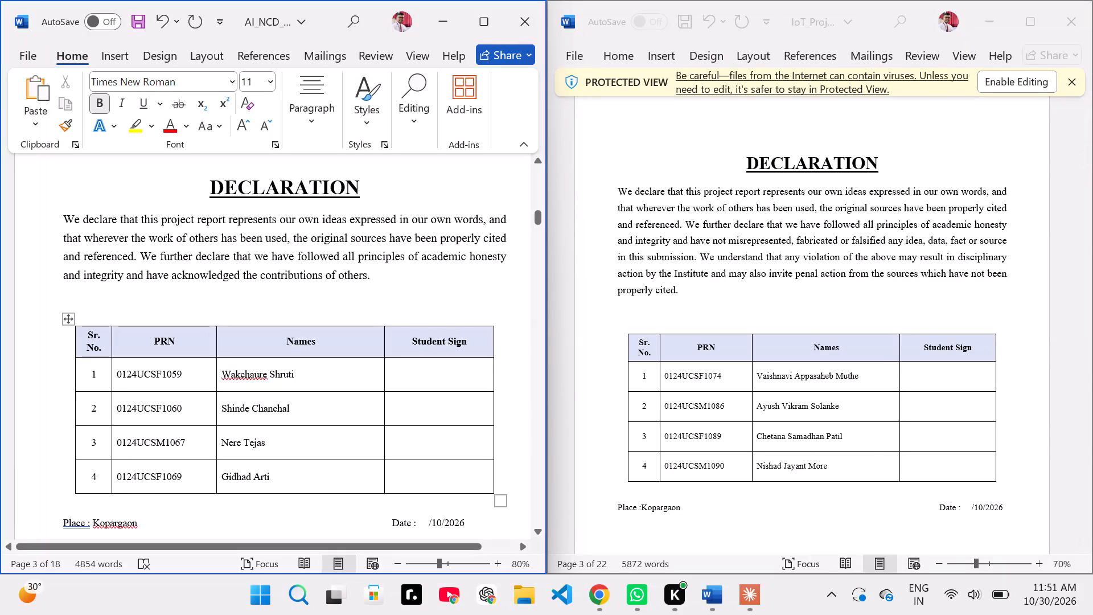
# Insert blank lines below the Place and Date line of the declaration to move the ACKNOWLEDGEMENT section onto its own page.
pyautogui.scroll(-3, 868, 436)
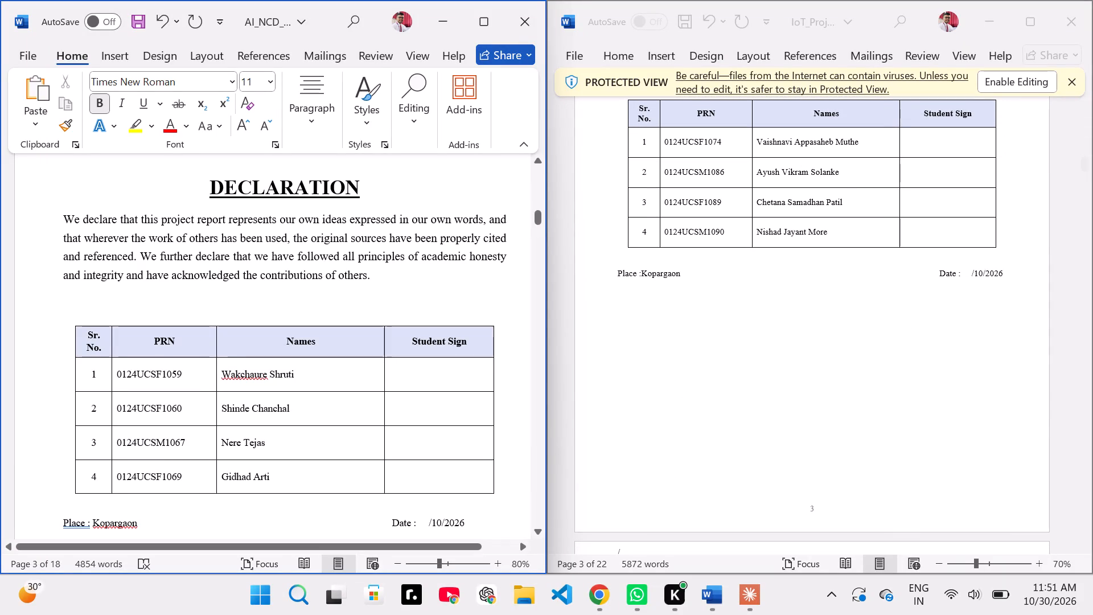
pyautogui.scroll(-3, 326, 518)
pyautogui.scroll(-2, 776, 409)
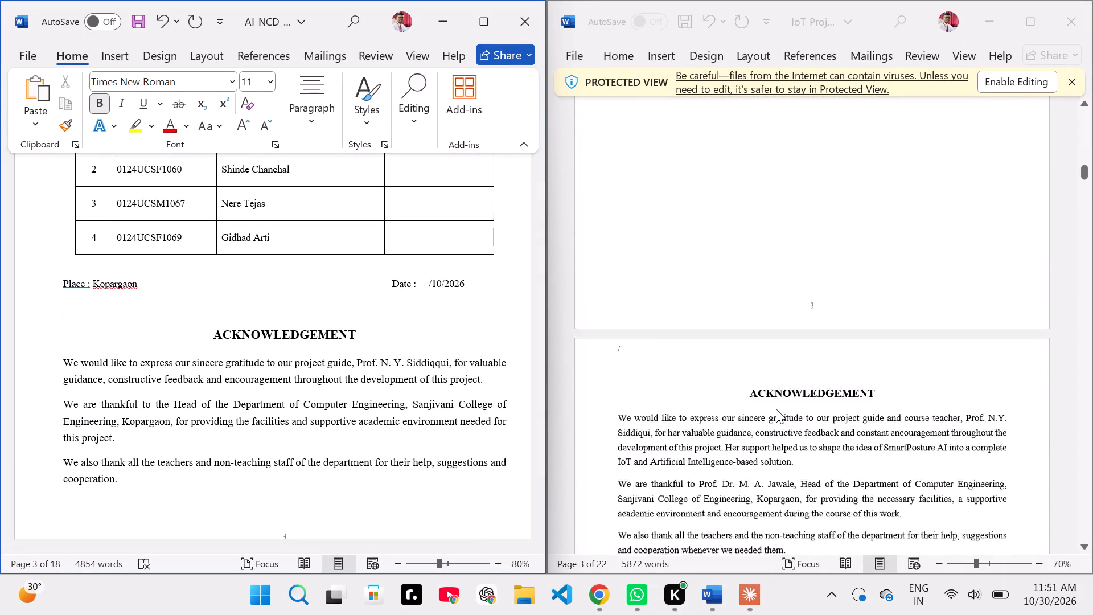
pyautogui.scroll(-1, 776, 409)
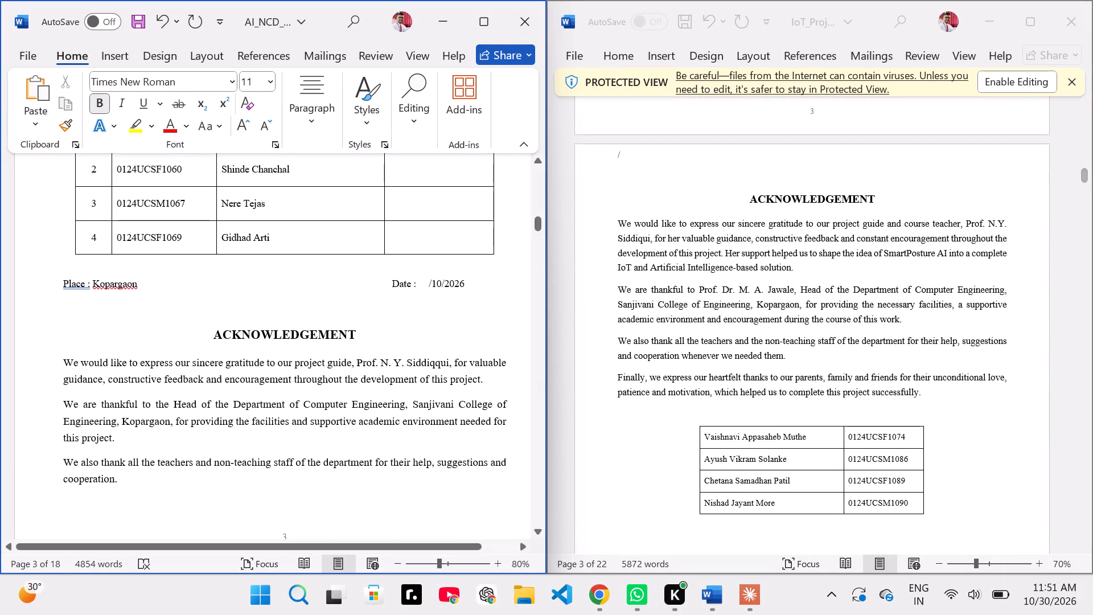
pyautogui.scroll(-2, 372, 449)
pyautogui.scroll(3, 372, 449)
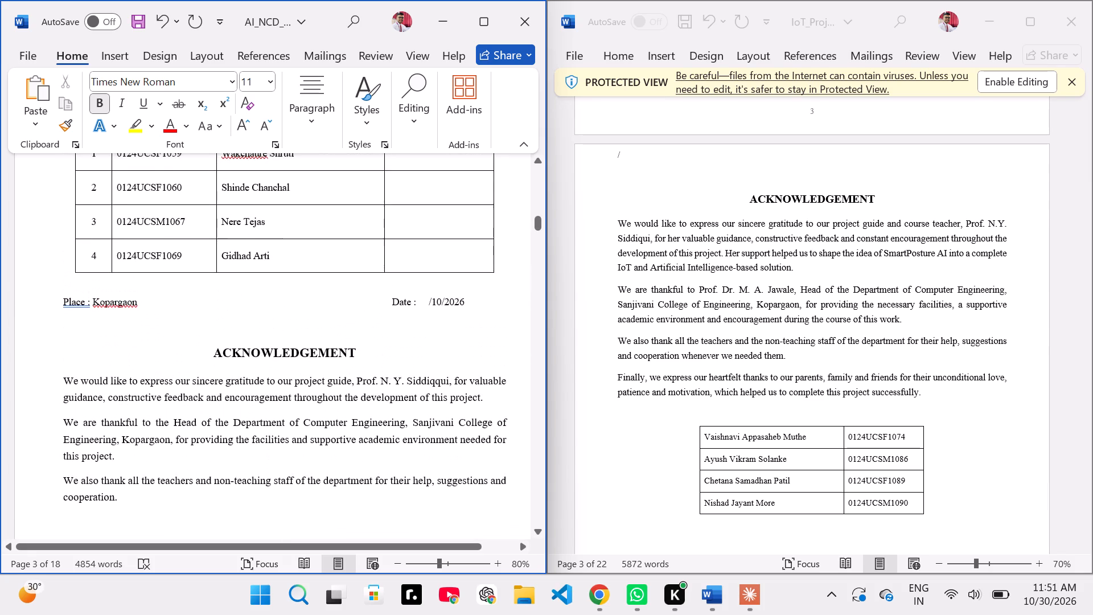
pyautogui.click(482, 304)
pyautogui.press('Return')
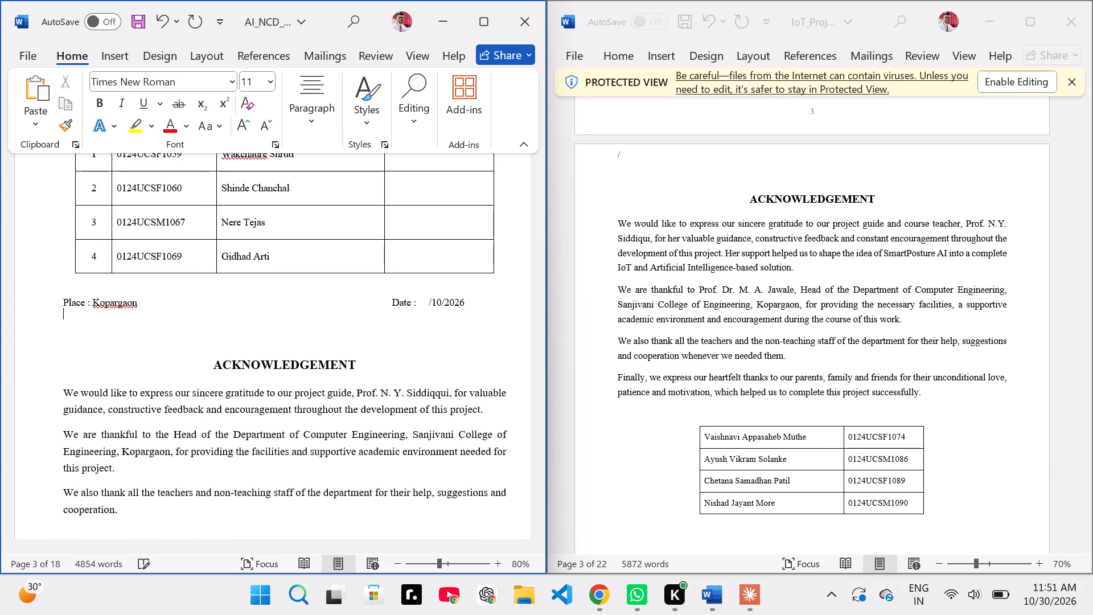
pyautogui.press('Return')
pyautogui.press('Return')
pyautogui.press('Return')
pyautogui.press('Return')
pyautogui.press('Return')
pyautogui.press('Return')
pyautogui.press('Return')
pyautogui.press('Return')
pyautogui.press('Return')
pyautogui.press('Return')
pyautogui.press('Return')
pyautogui.press('Return')
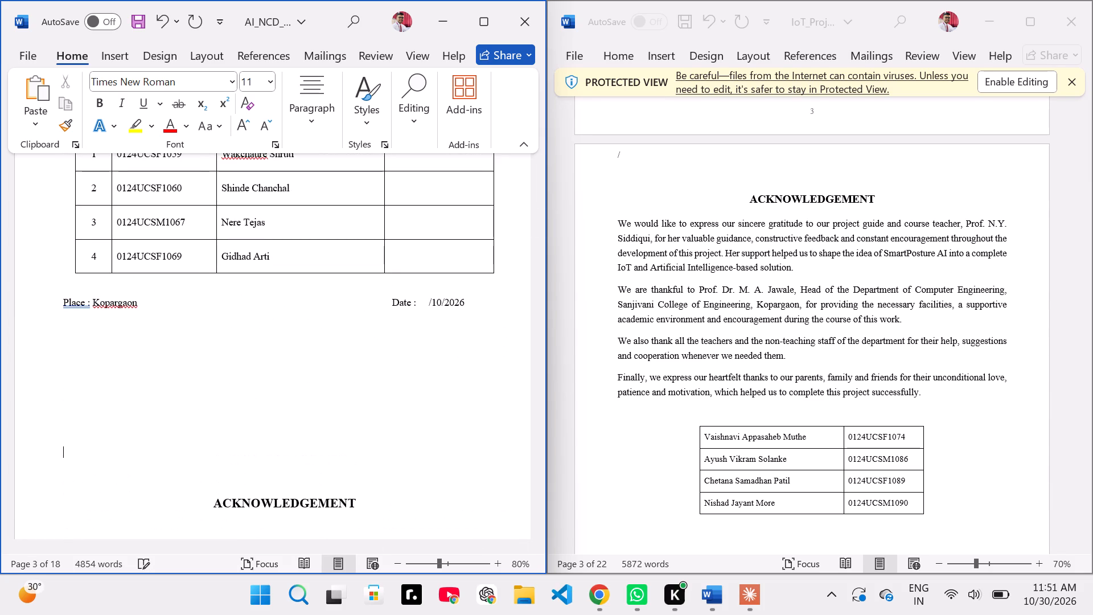
pyautogui.press('Return')
pyautogui.press('Return')
pyautogui.press('Return')
pyautogui.scroll(-2, 482, 304)
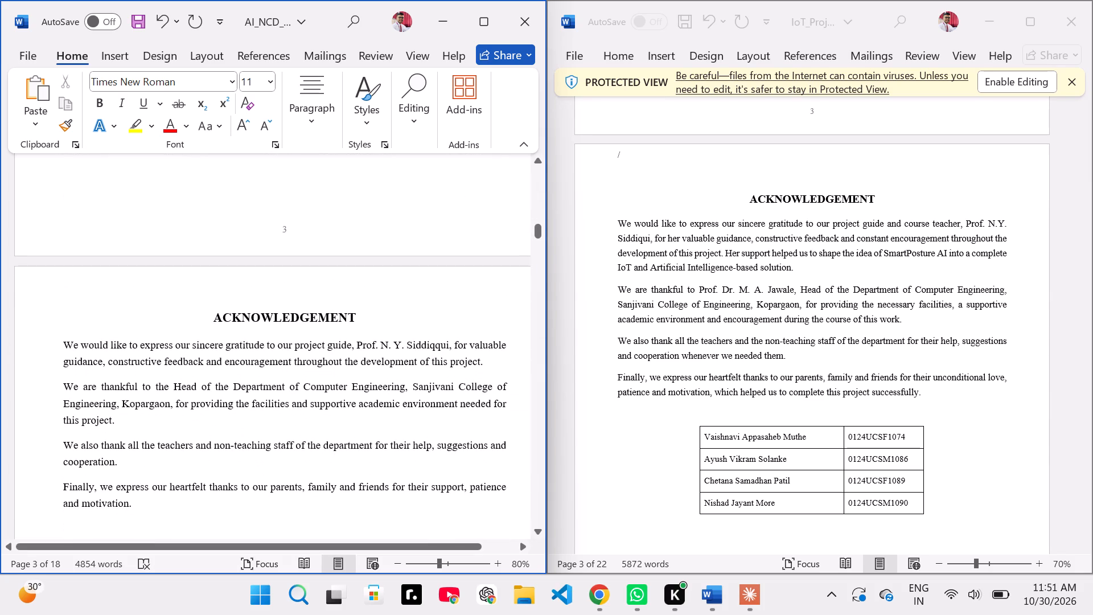
pyautogui.scroll(-1, 324, 271)
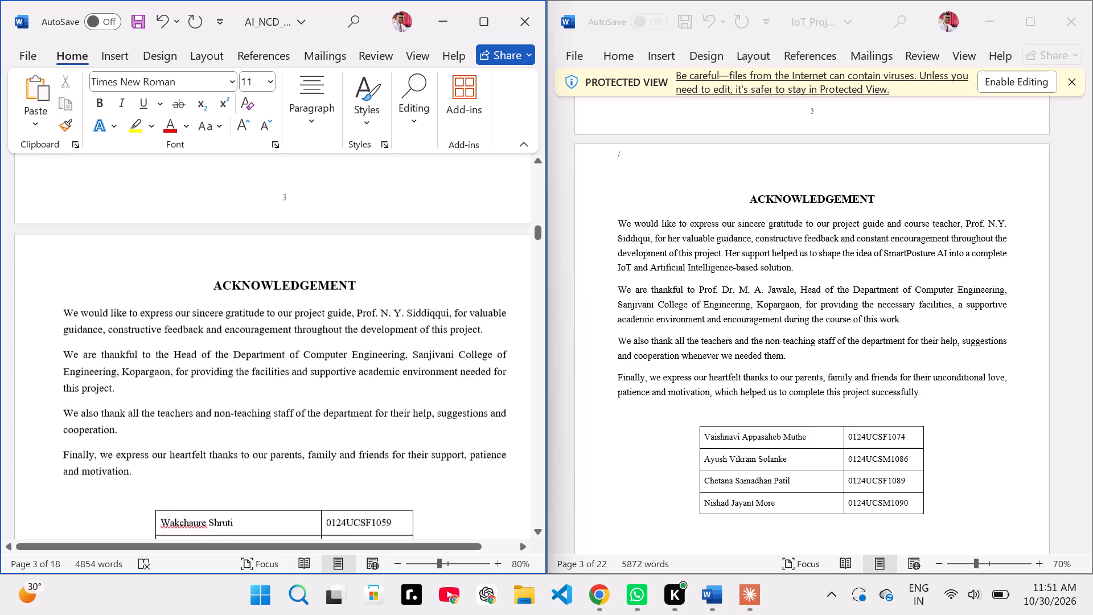
pyautogui.press('Return')
pyautogui.press('Return')
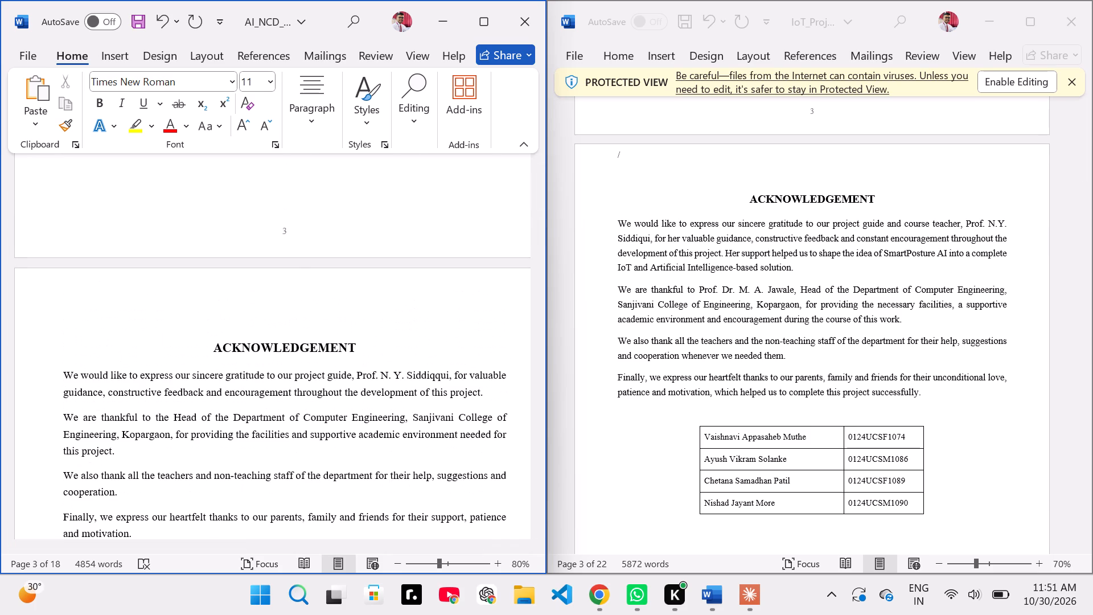
# Remove one blank line directly above the ACKNOWLEDGEMENT heading to tighten its spacing.
pyautogui.scroll(-1, 280, 374)
pyautogui.keyDown('ctrl'); pyautogui.scroll(-1, 280, 374); pyautogui.keyUp('ctrl')
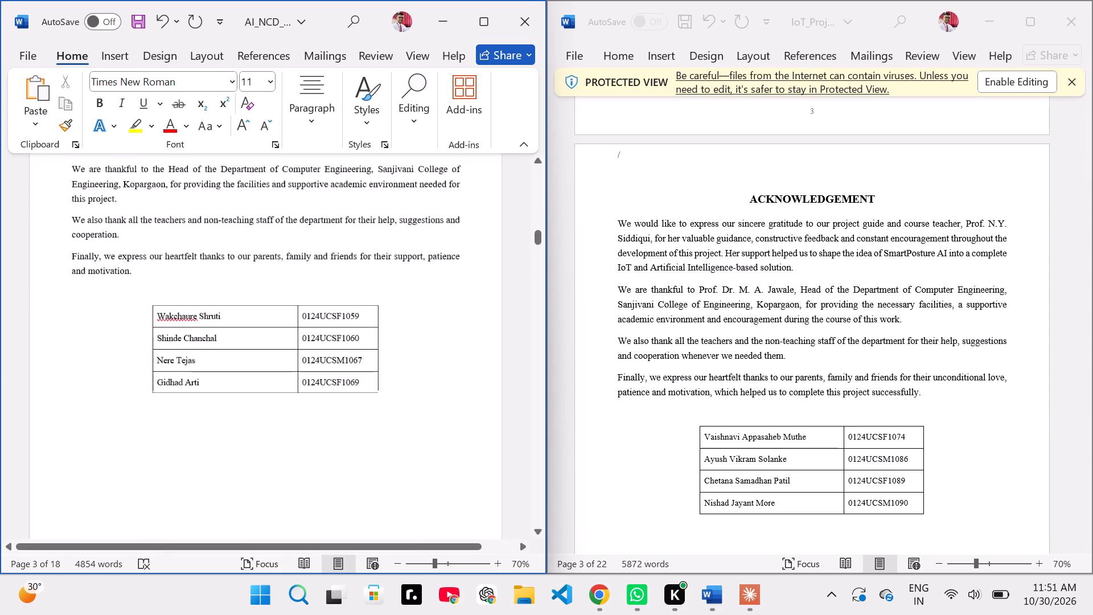
pyautogui.scroll(1, 280, 374)
pyautogui.scroll(1, 824, 340)
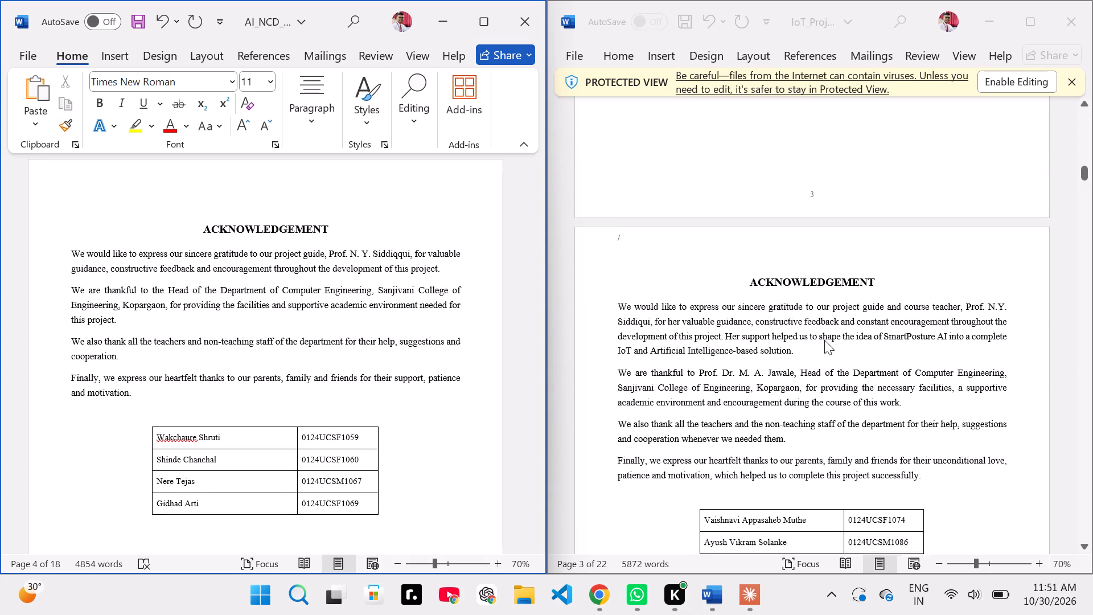
pyautogui.scroll(1, 824, 340)
pyautogui.click(201, 220)
pyautogui.scroll(1, 201, 220)
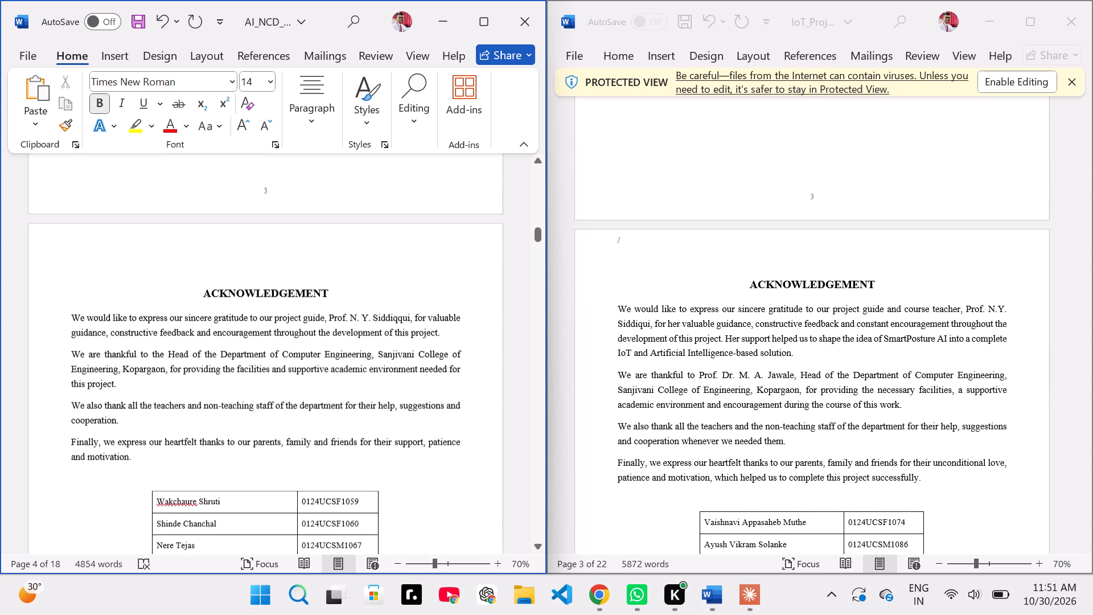
pyautogui.press('BackSpace')
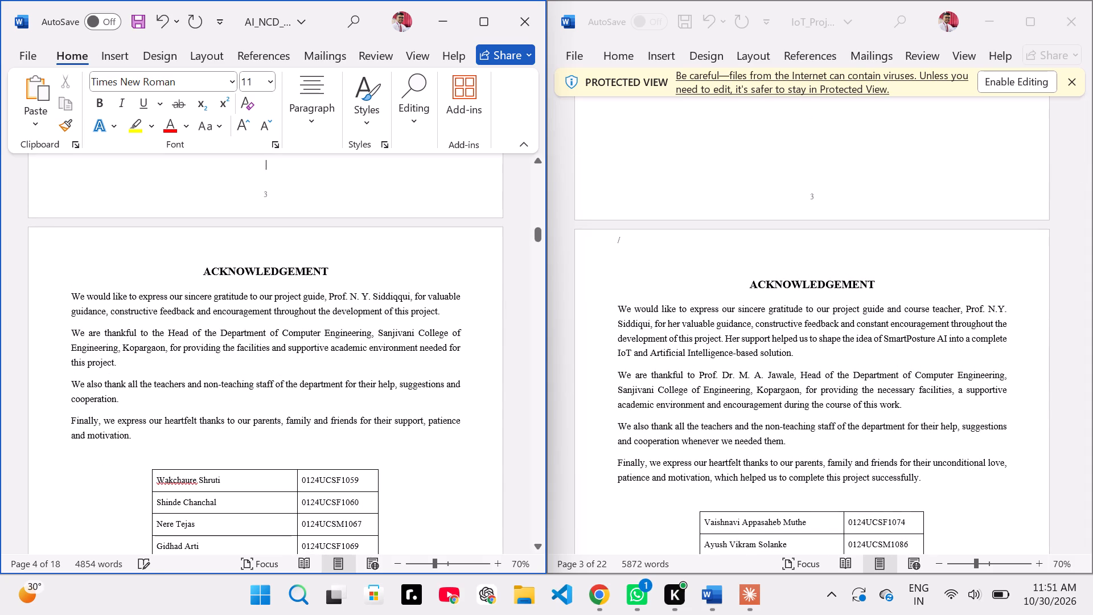
# Delete the surplus blank lines above the DECLARATION heading on page 3, using the reference report's layout as a guide.
pyautogui.scroll(4, 154, 319)
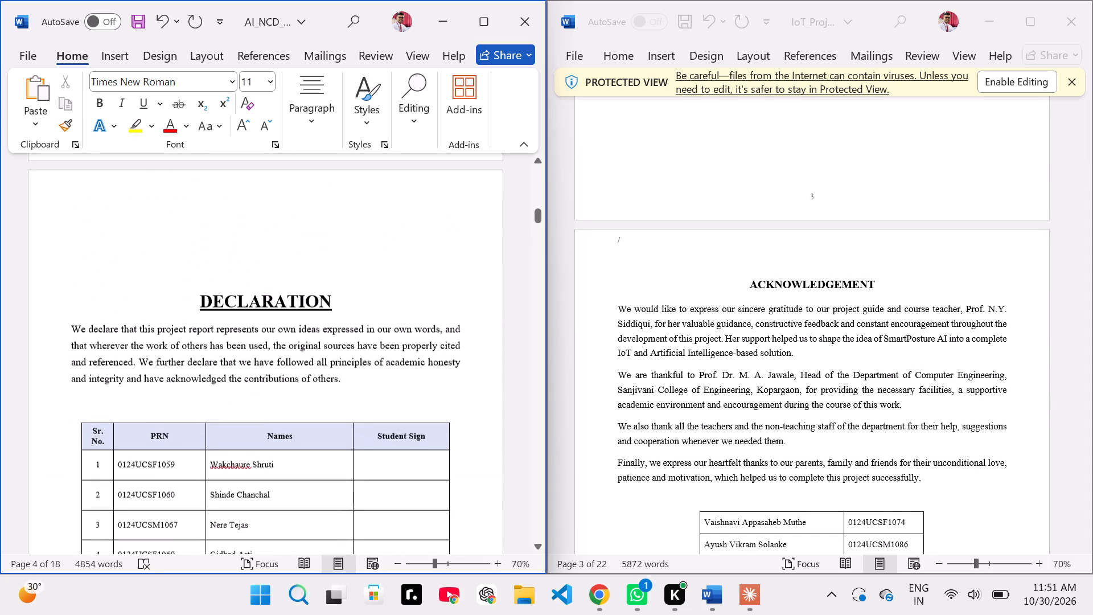
pyautogui.scroll(-3, 154, 319)
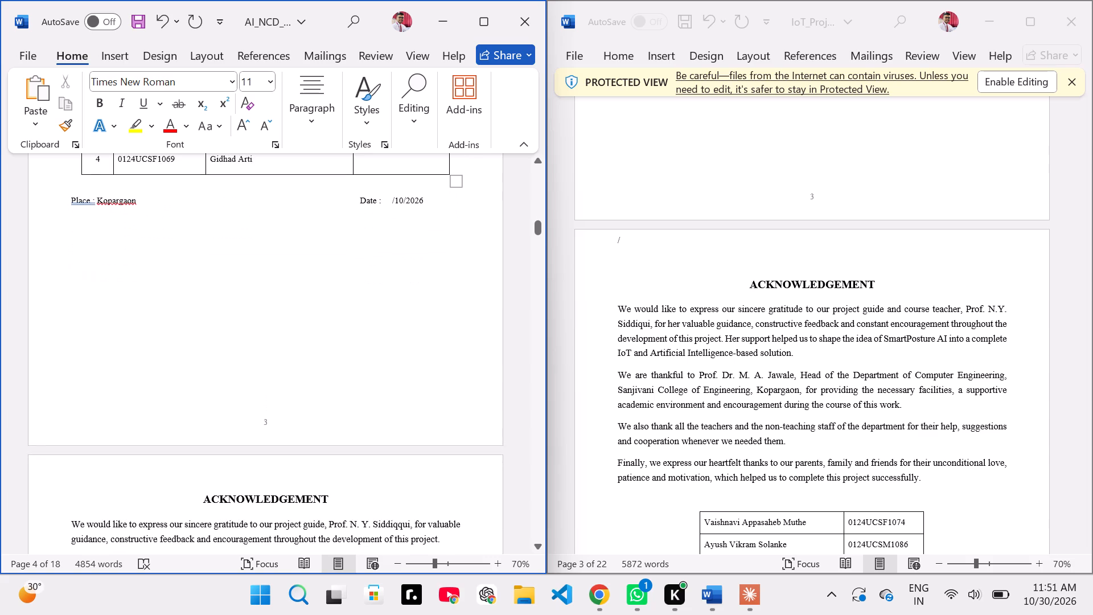
pyautogui.scroll(-1, 154, 319)
pyautogui.scroll(-1, 654, 330)
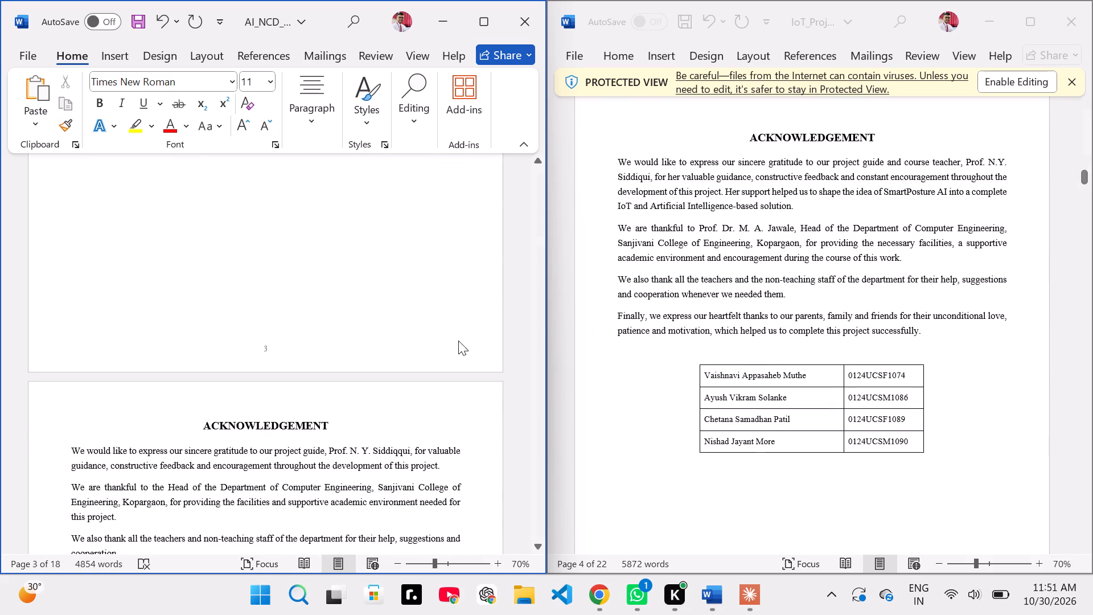
pyautogui.scroll(-2, 286, 385)
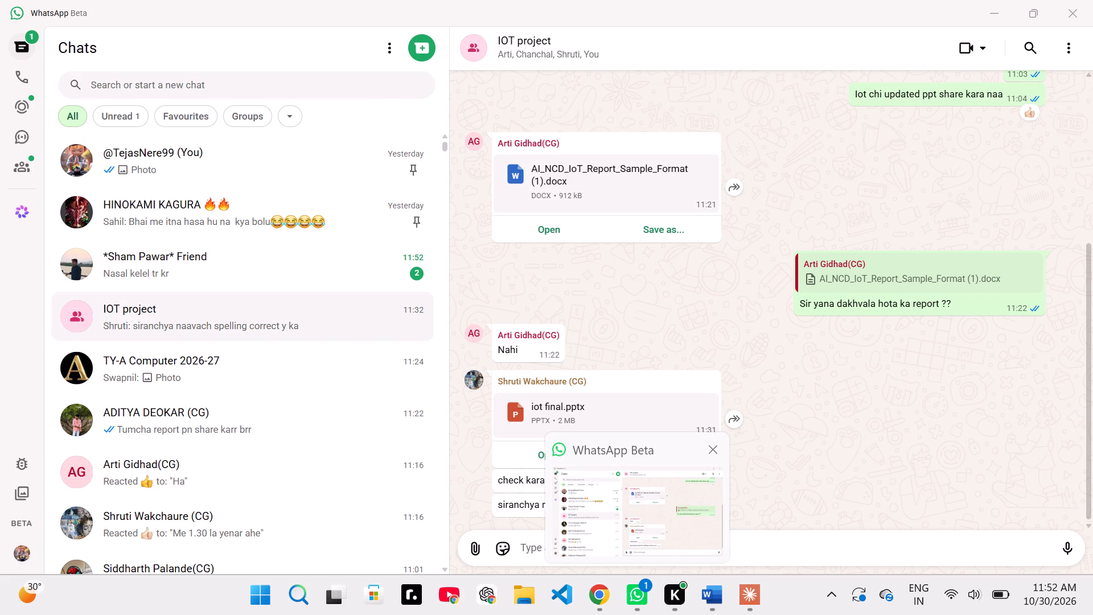
pyautogui.scroll(3, 306, 443)
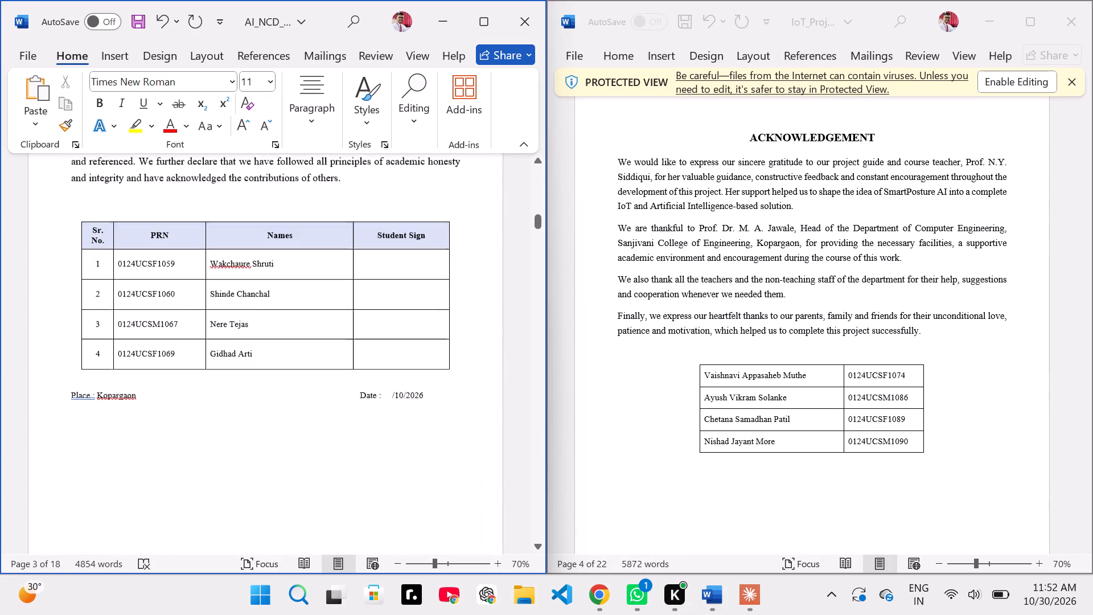
pyautogui.scroll(2, 245, 456)
pyautogui.scroll(1, 794, 305)
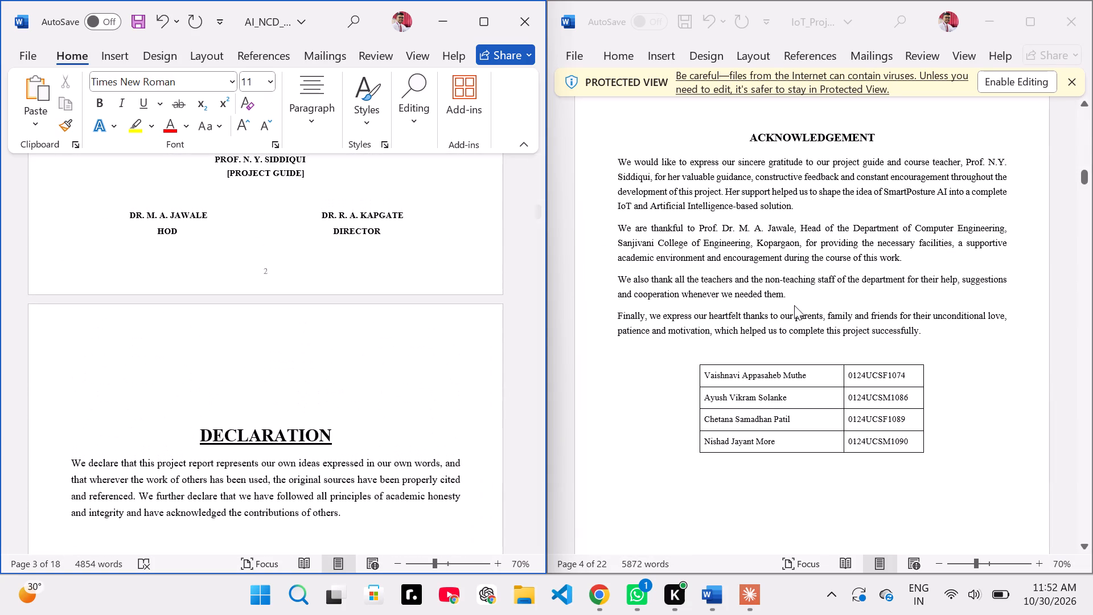
pyautogui.scroll(4, 794, 305)
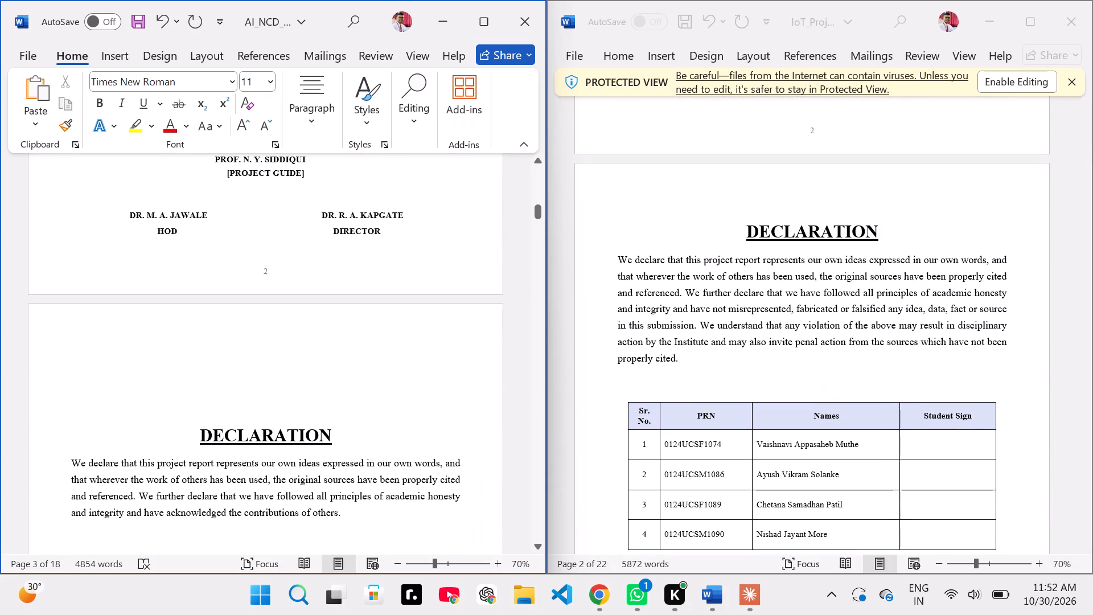
pyautogui.click(194, 438)
pyautogui.press('BackSpace')
pyautogui.press('BackSpace')
pyautogui.press('BackSpace')
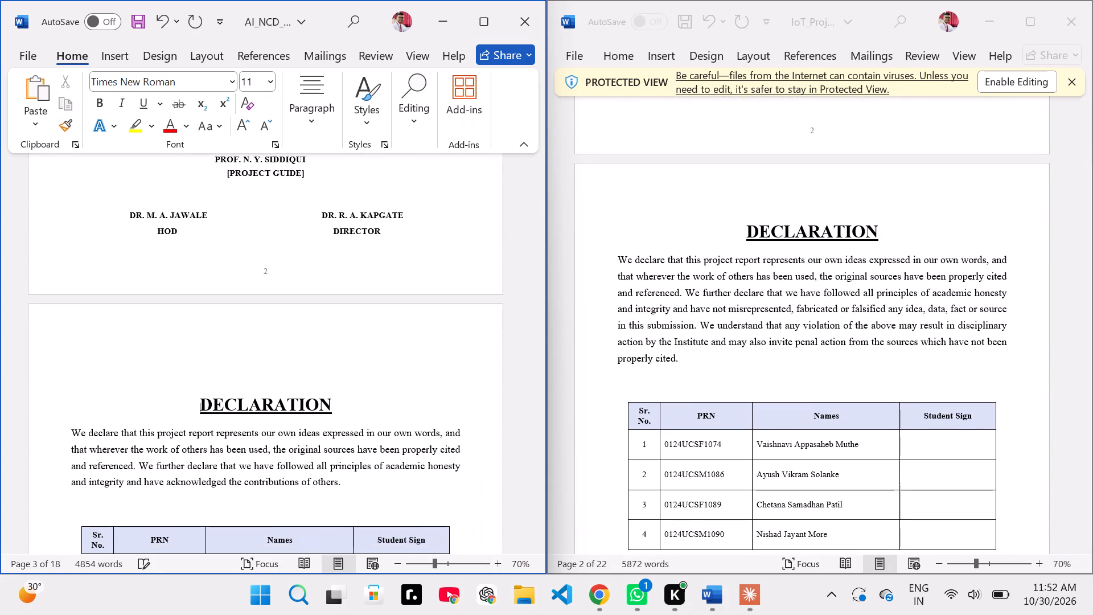
pyautogui.press('BackSpace')
pyautogui.press('BackSpace')
pyautogui.press('BackSpace')
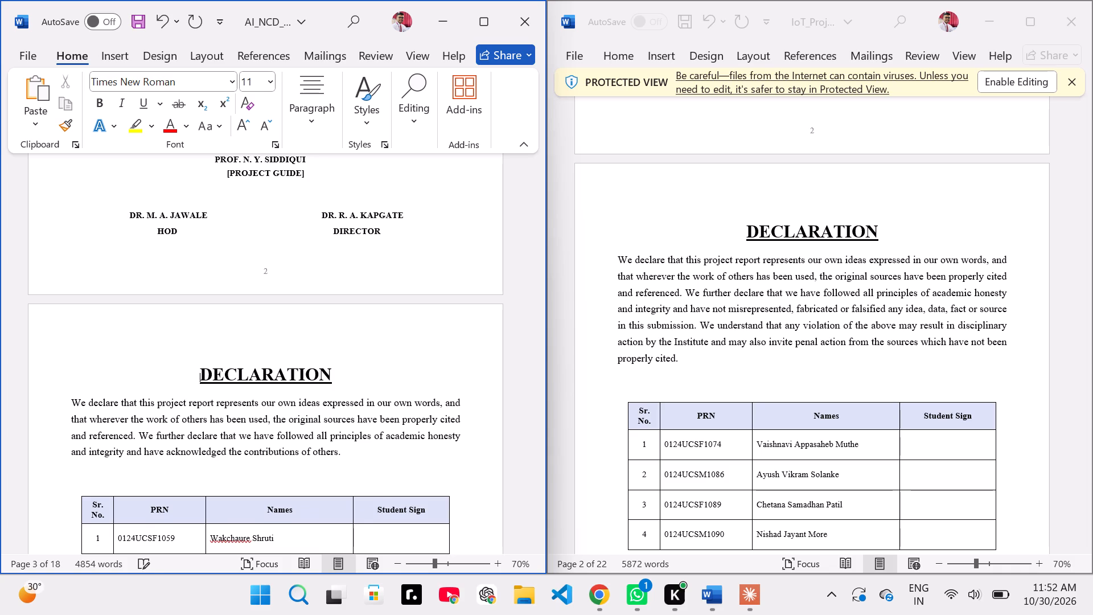
# Insert three blank lines before the ACKNOWLEDGEMENT heading to push it onto the following page.
pyautogui.scroll(-4, 194, 438)
pyautogui.click(222, 317)
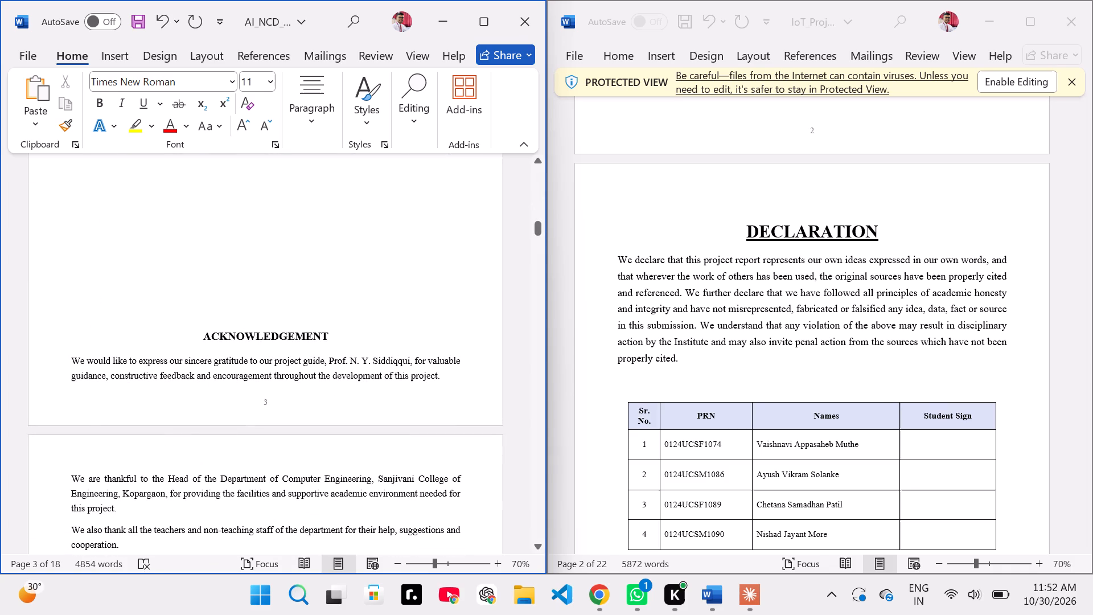
pyautogui.press('Return')
pyautogui.press('Return')
pyautogui.press('Return')
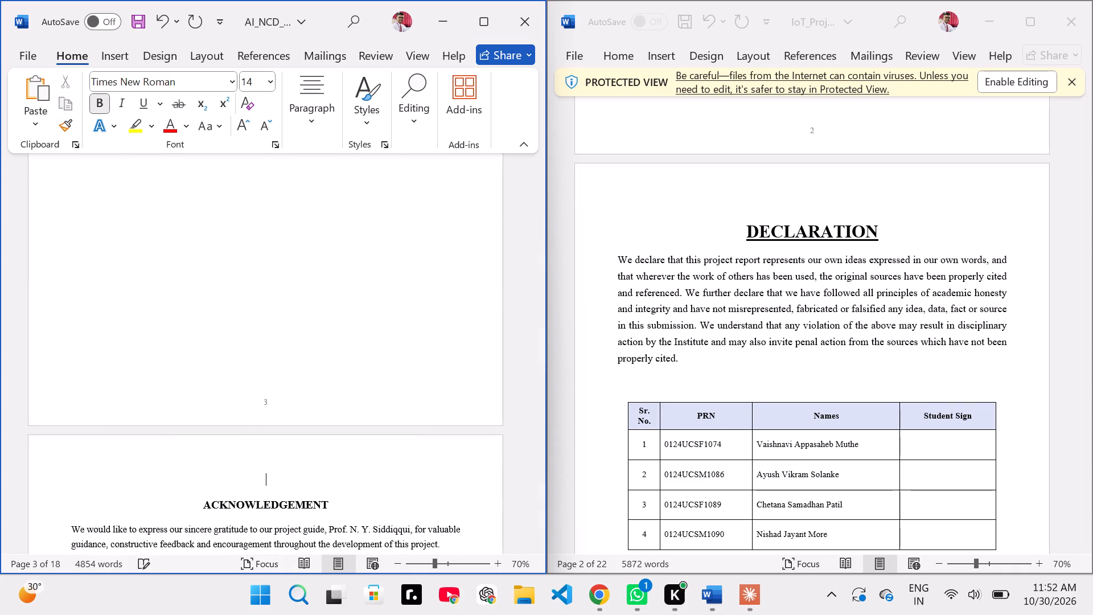
# Justify the four acknowledgement paragraphs above the student table.
pyautogui.scroll(-2, 202, 319)
pyautogui.scroll(-1, 258, 361)
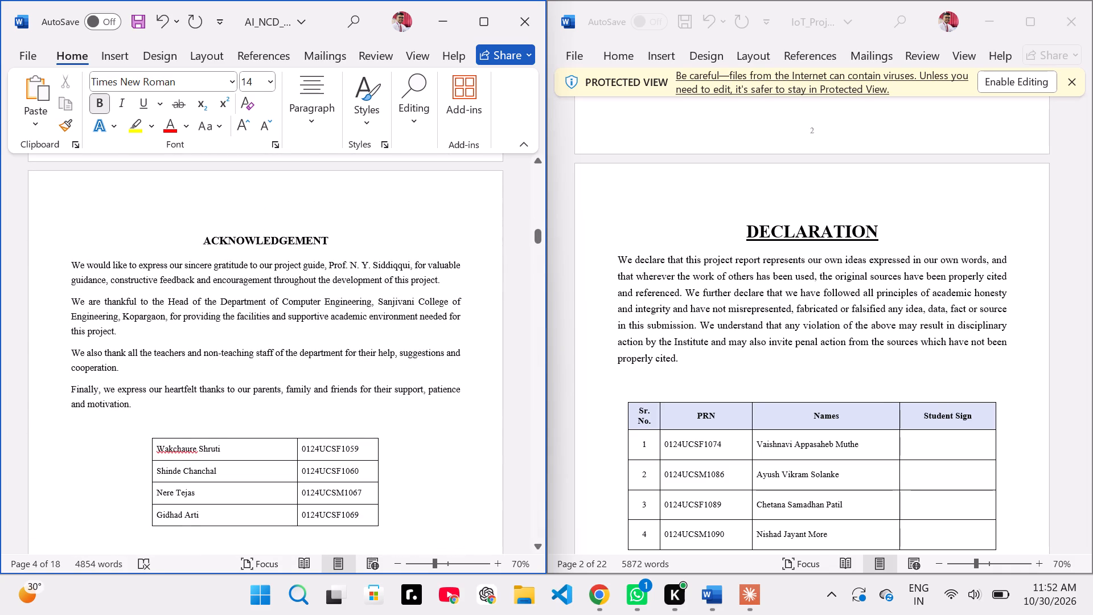
pyautogui.moveTo(141, 414); pyautogui.dragTo(72, 264)
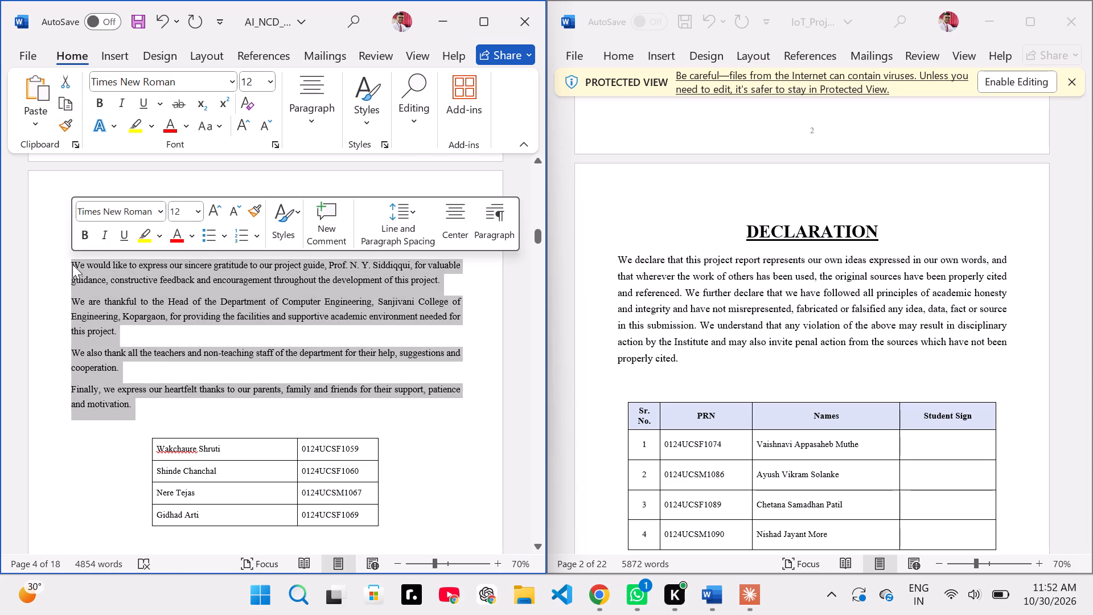
pyautogui.hotkey('ctrl', 'j')
pyautogui.hotkey('ctrl', 'j')
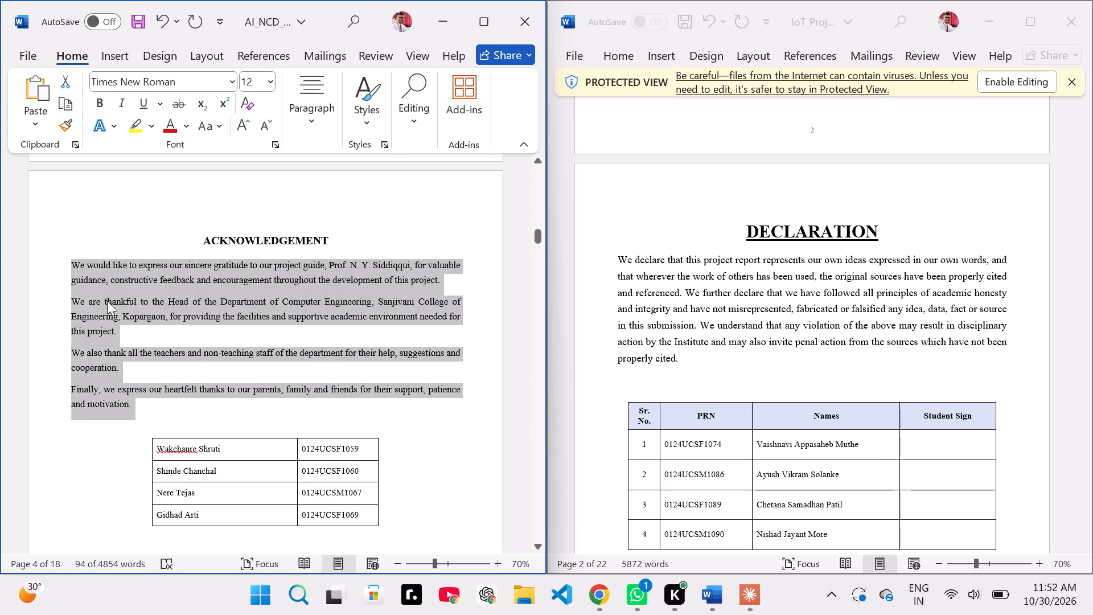
pyautogui.click(129, 360)
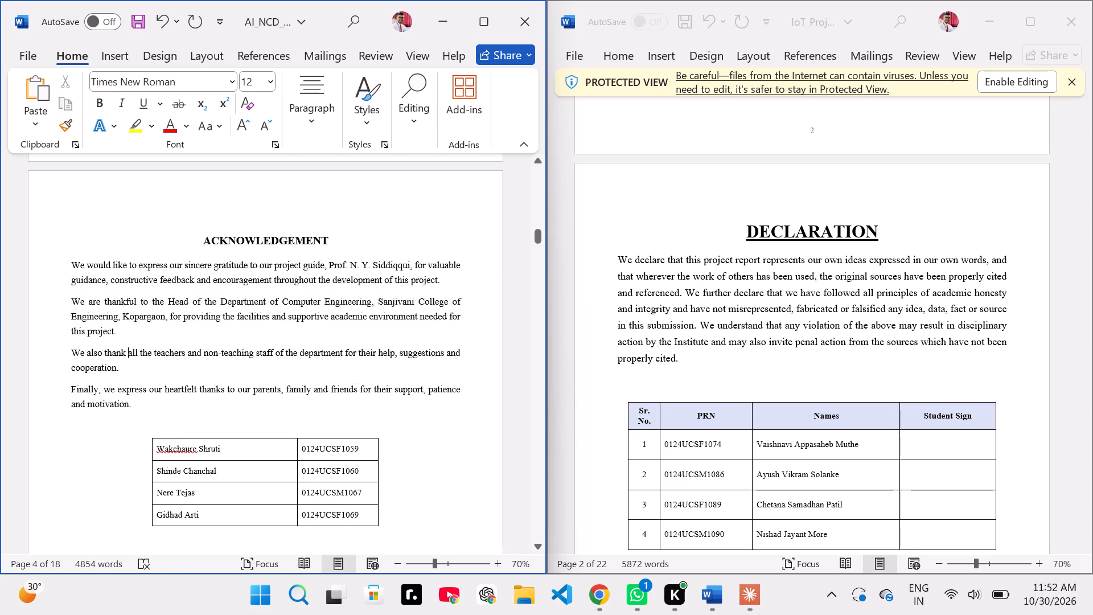
# Delete the extra "q" from the project guide's surname in the first acknowledgement paragraph.
pyautogui.scroll(-2, 713, 296)
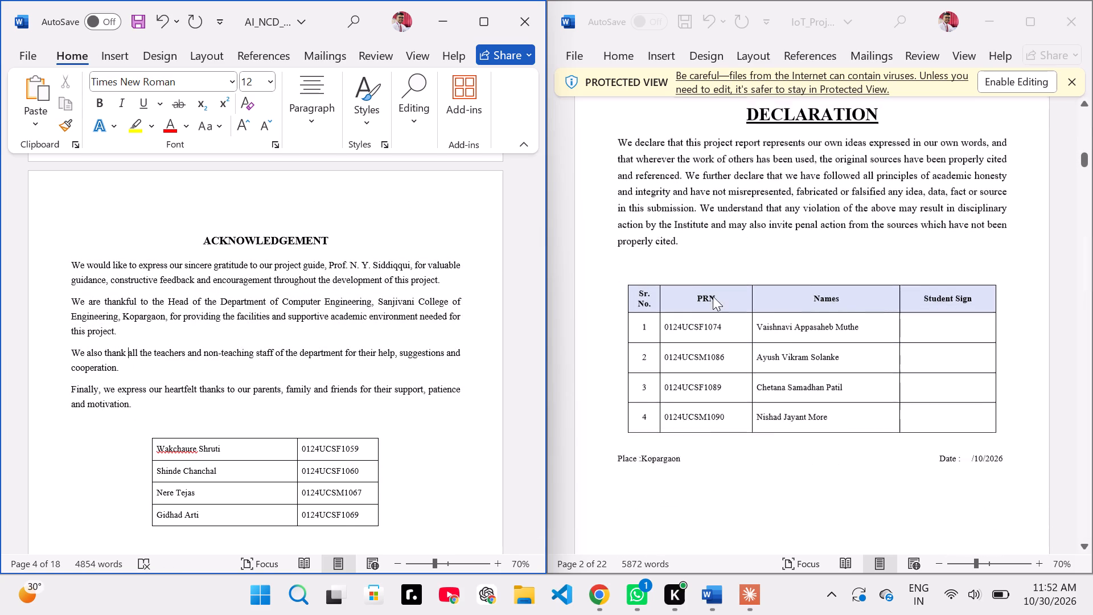
pyautogui.scroll(-3, 713, 296)
pyautogui.scroll(1, 713, 296)
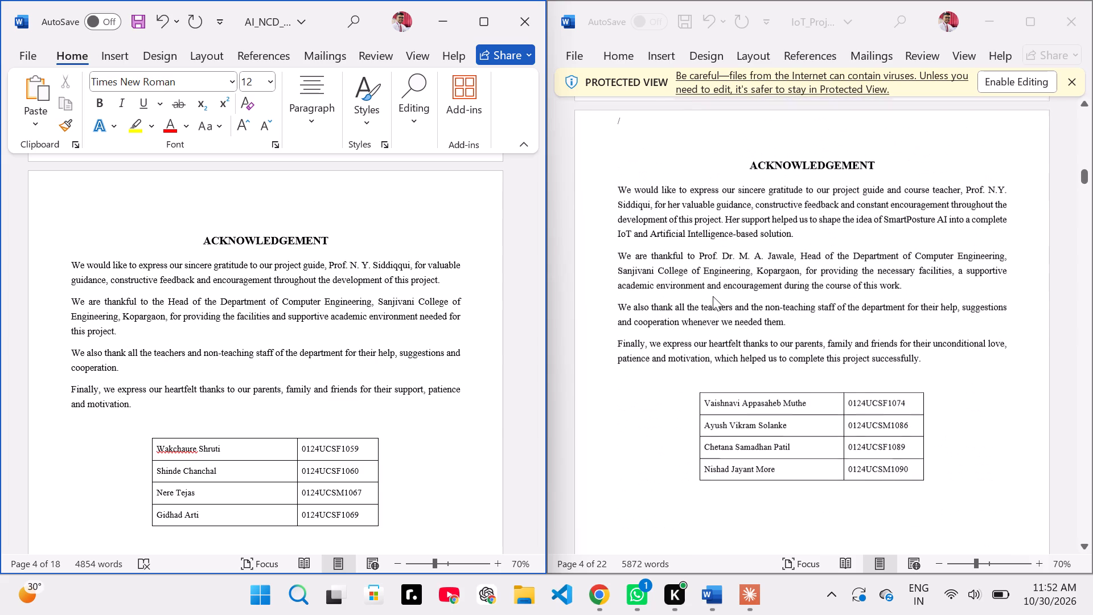
pyautogui.click(404, 266)
pyautogui.press('BackSpace')
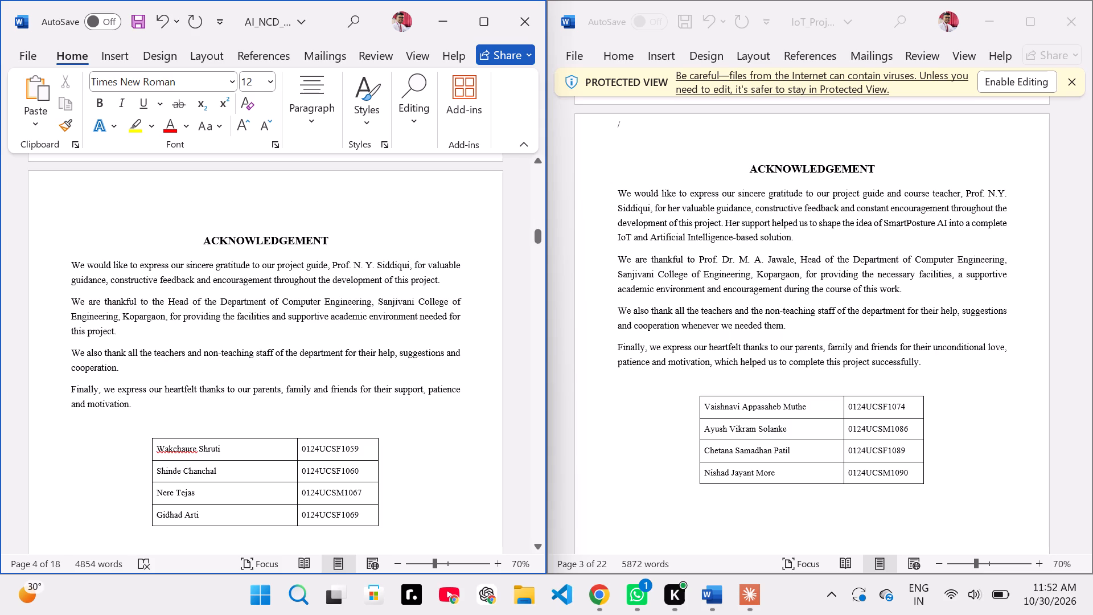
# Compare the end of the acknowledgement page and the Table of Contents page with the same pages of the reference report.
pyautogui.scroll(-2, 320, 379)
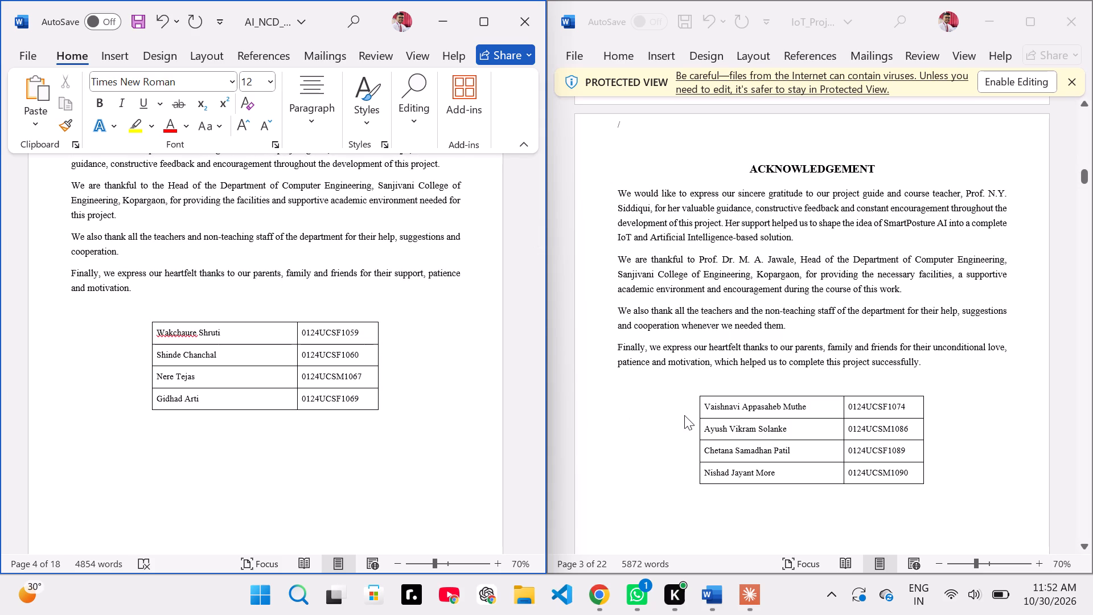
pyautogui.scroll(-5, 684, 415)
pyautogui.scroll(-5, 378, 442)
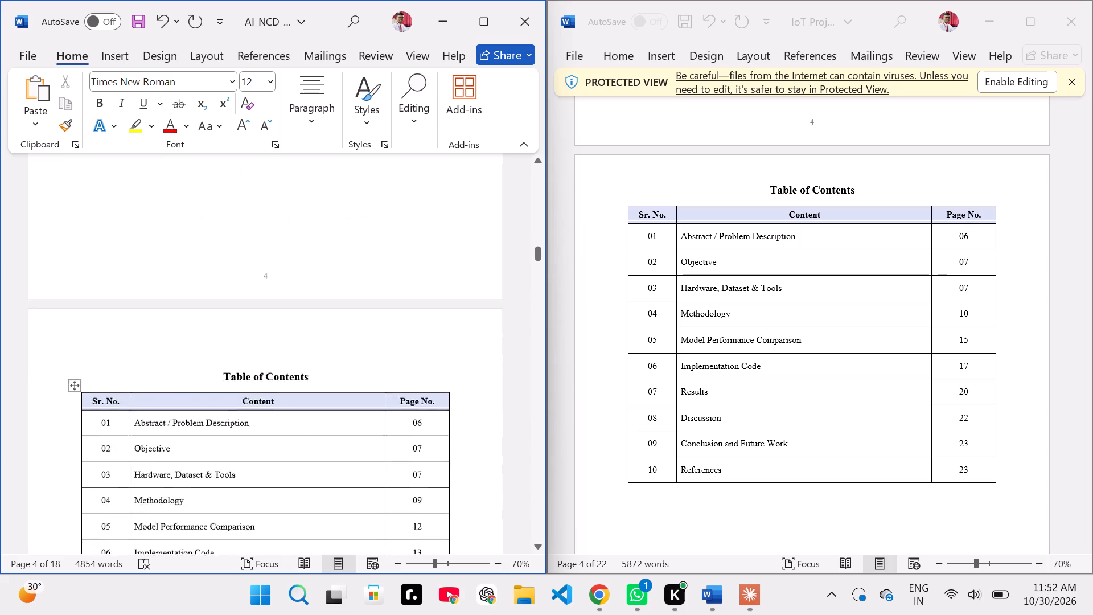
pyautogui.scroll(-1, 378, 442)
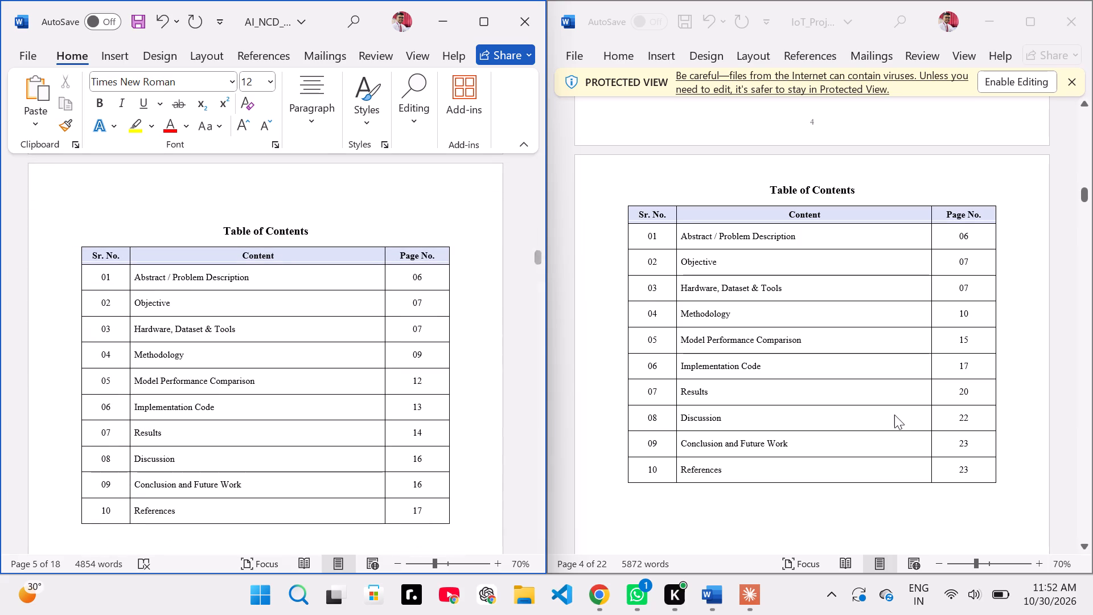
pyautogui.scroll(-1, 894, 415)
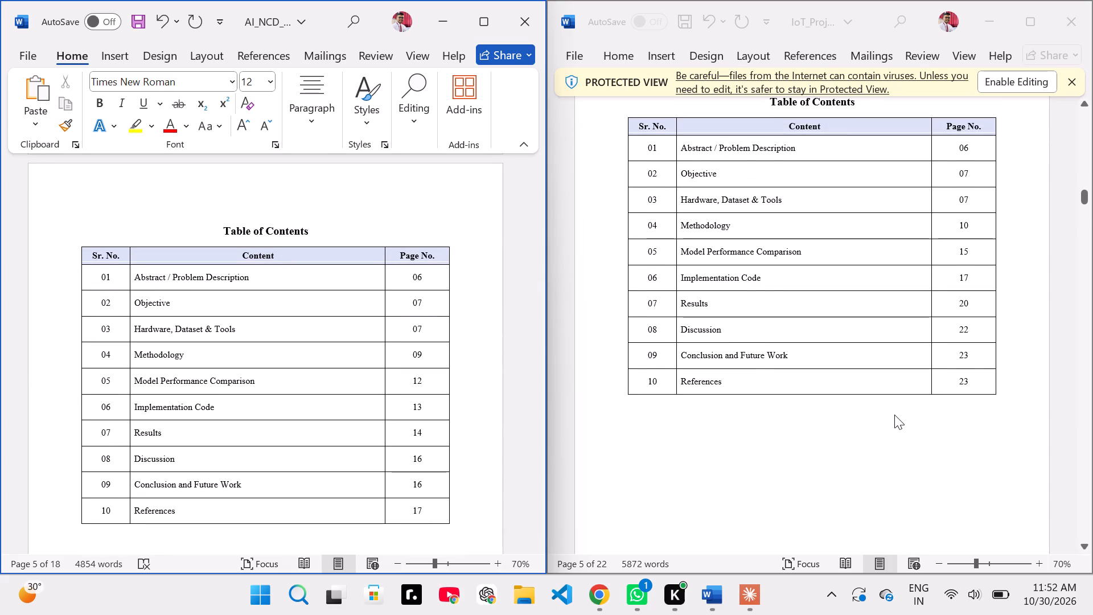
pyautogui.scroll(-3, 894, 415)
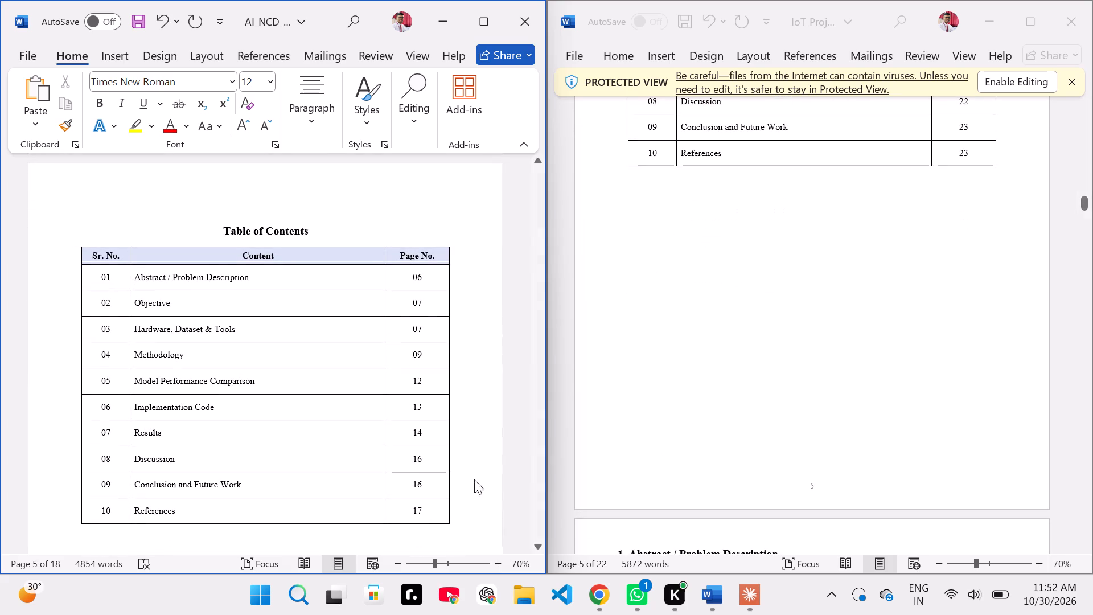
# Delete the blank line above the "1. Abstract / Problem Description" heading on page 6, checking the reference report's spacing.
pyautogui.scroll(-4, 455, 485)
pyautogui.scroll(-2, 826, 449)
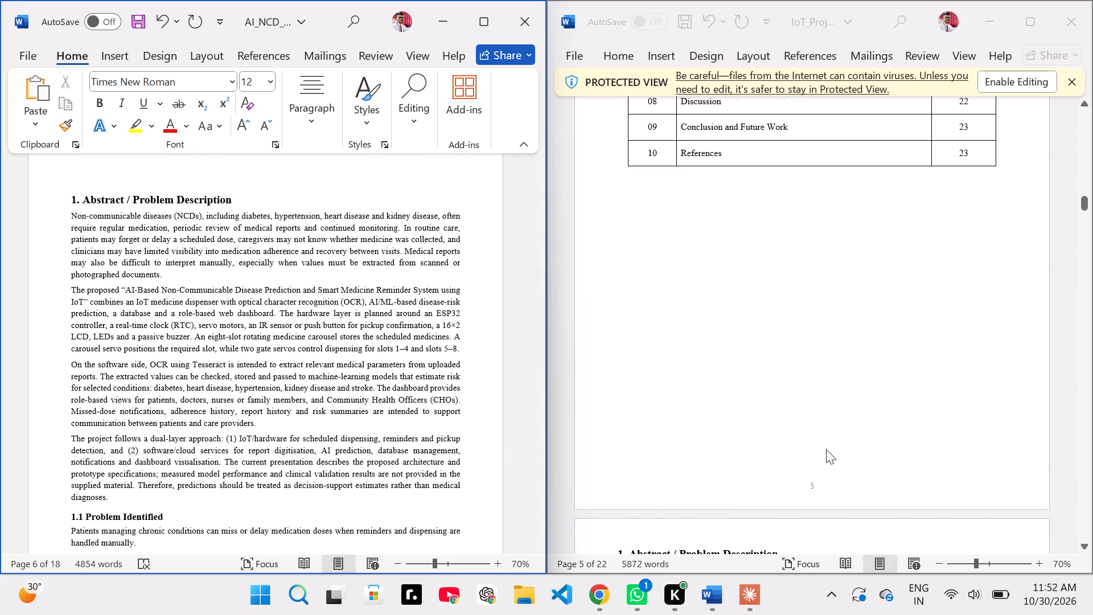
pyautogui.scroll(-2, 826, 449)
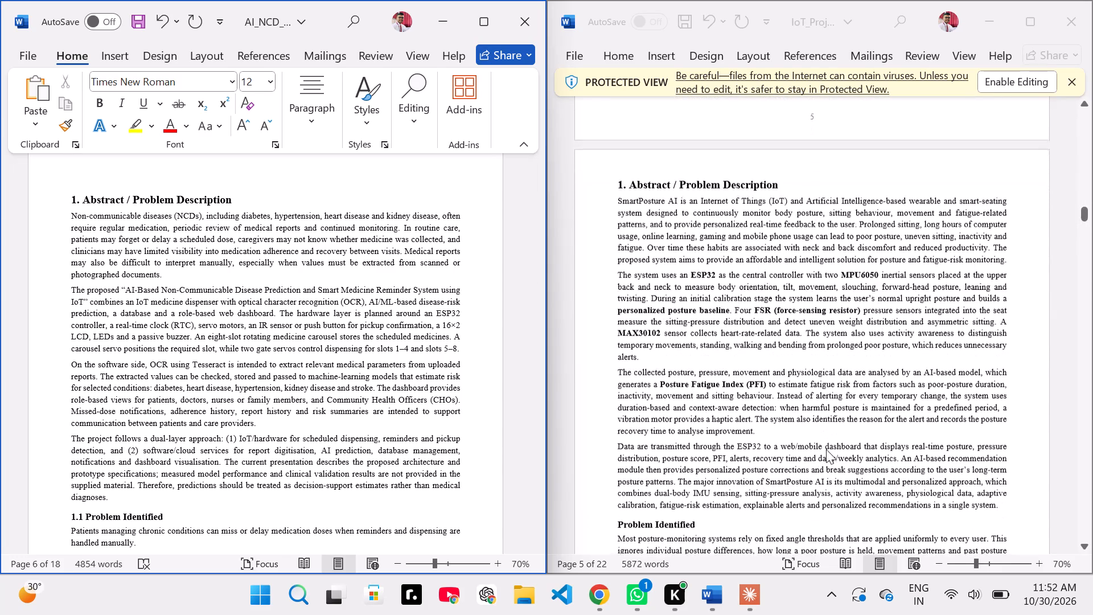
pyautogui.scroll(1, 445, 391)
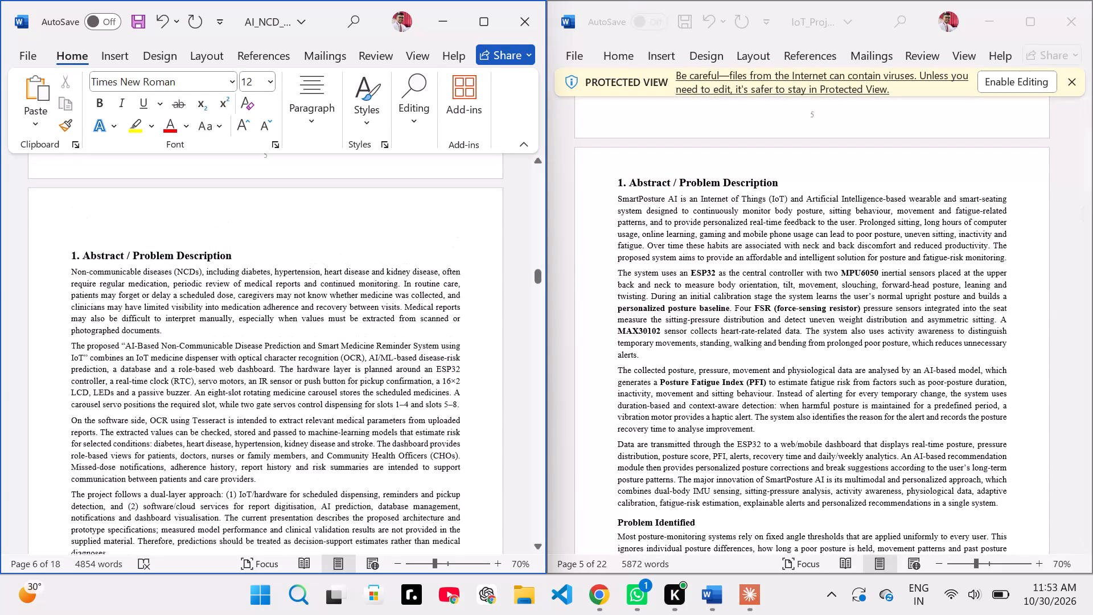
pyautogui.scroll(1, 445, 391)
pyautogui.click(100, 263)
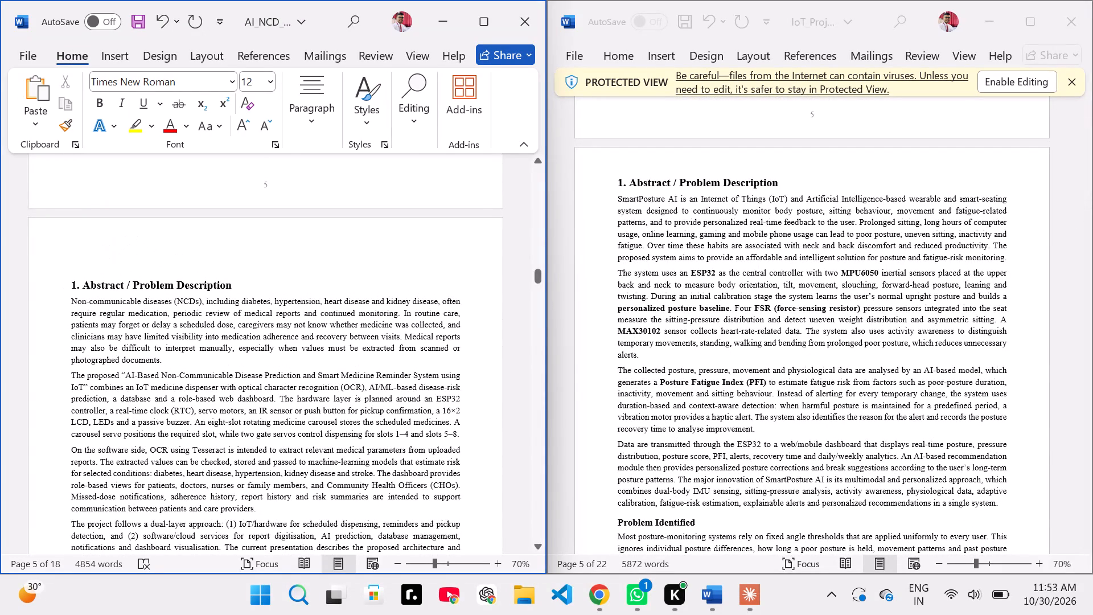
pyautogui.press('BackSpace')
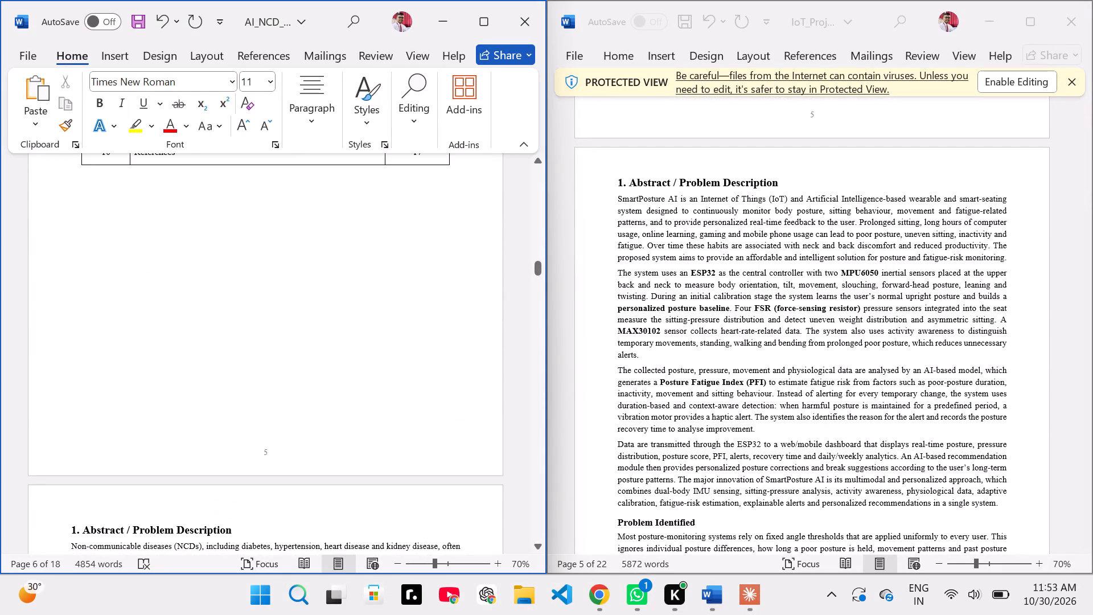
# Compare the Table of Contents page and the section 1 page, down to the research question box, with the reference report.
pyautogui.scroll(4, 100, 263)
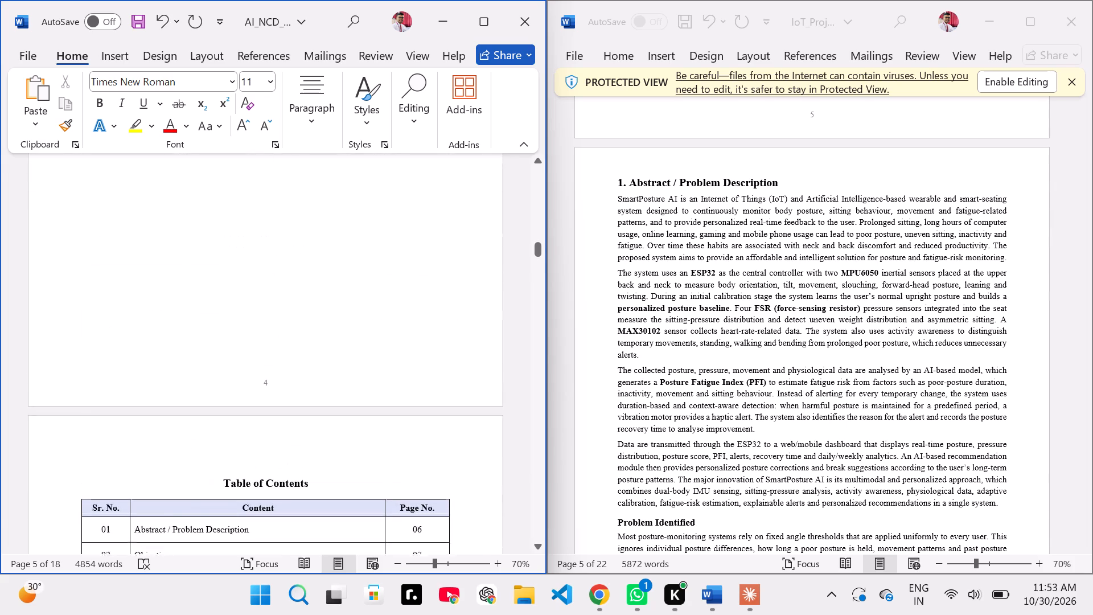
pyautogui.scroll(-3, 100, 263)
pyautogui.scroll(5, 626, 121)
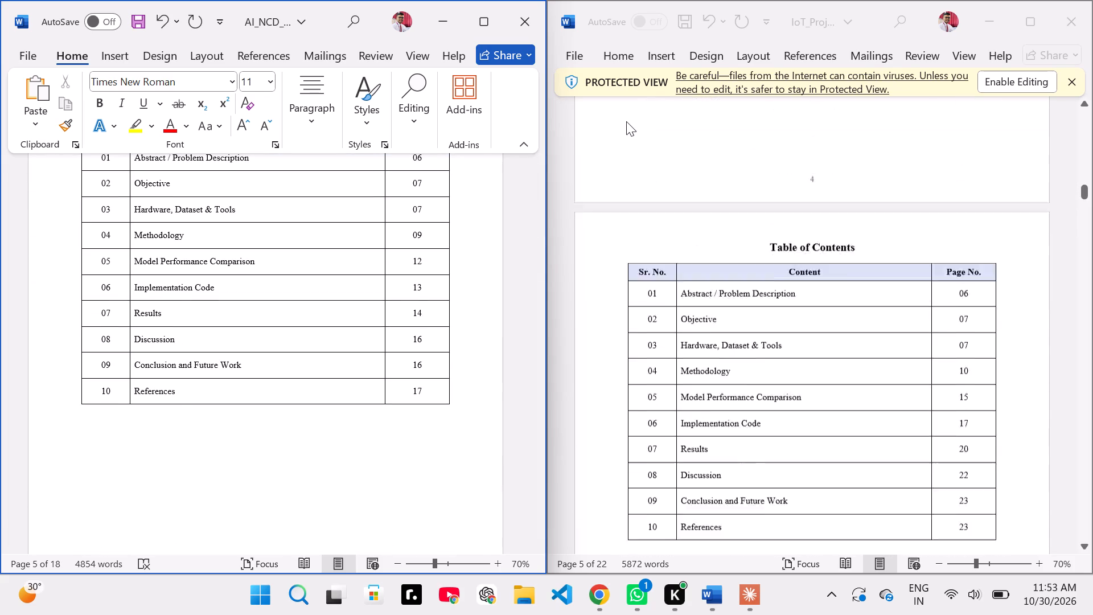
pyautogui.scroll(-3, 626, 121)
pyautogui.scroll(-4, 377, 420)
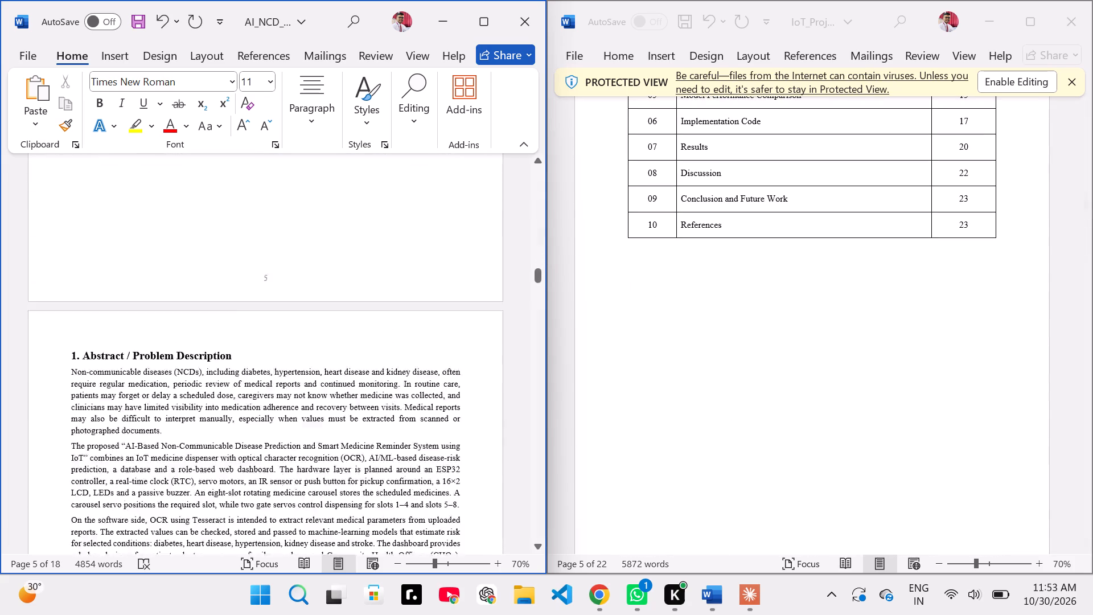
pyautogui.scroll(-1, 377, 420)
pyautogui.scroll(-3, 716, 398)
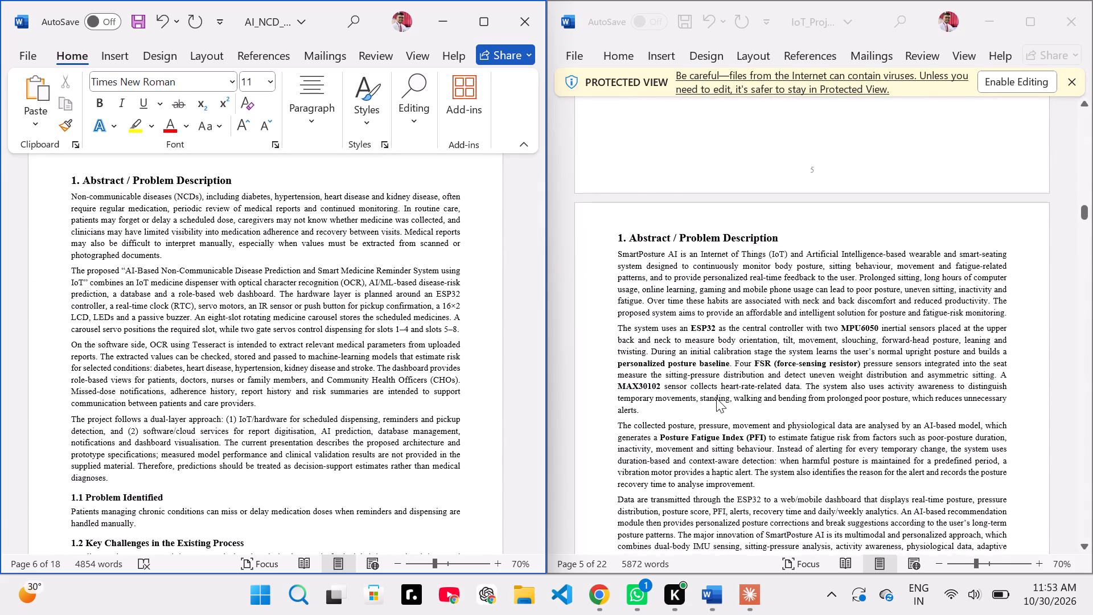
pyautogui.scroll(-1, 693, 395)
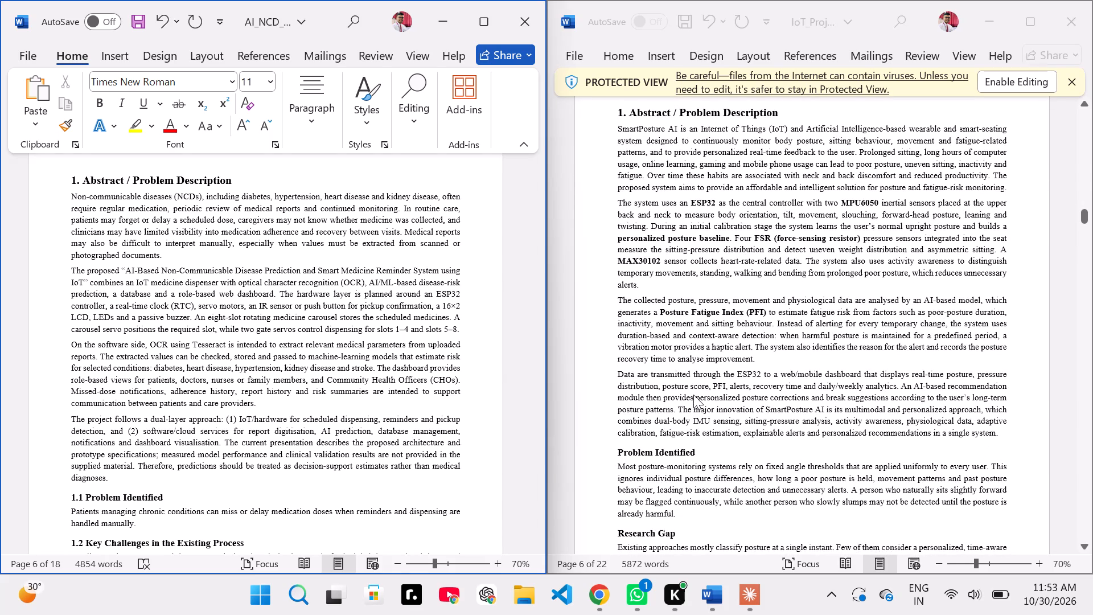
pyautogui.scroll(-1, 693, 395)
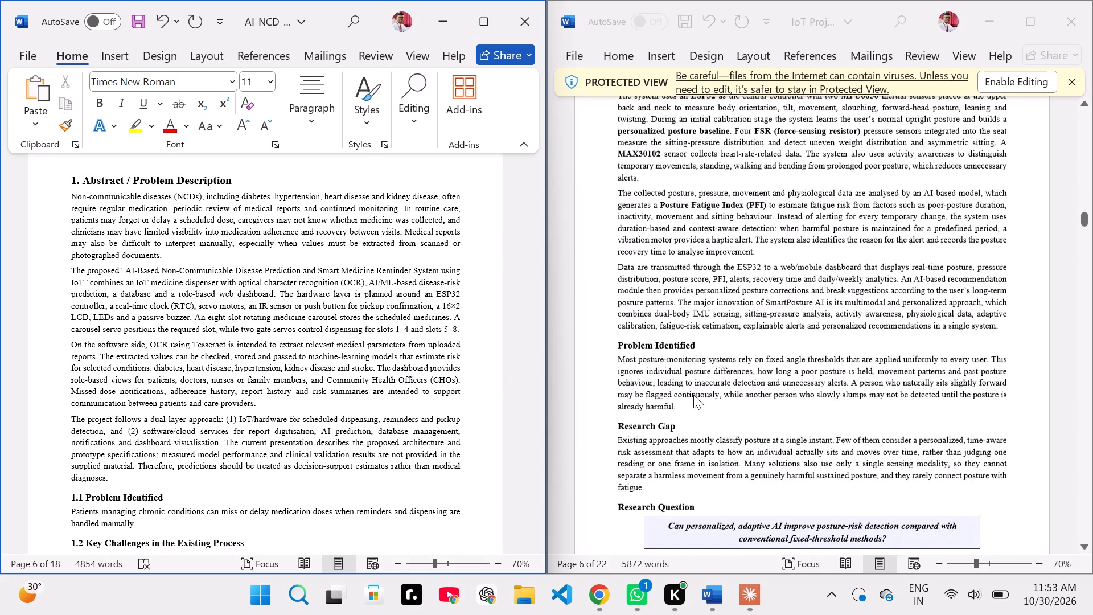
pyautogui.scroll(-2, 693, 395)
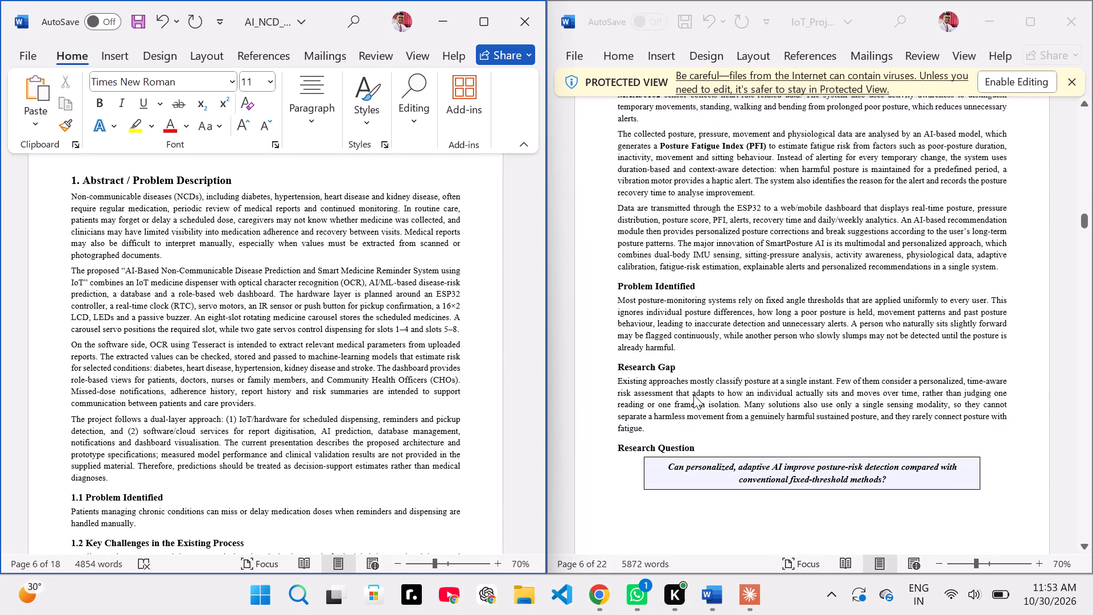
pyautogui.scroll(1, 279, 412)
pyautogui.scroll(-3, 279, 412)
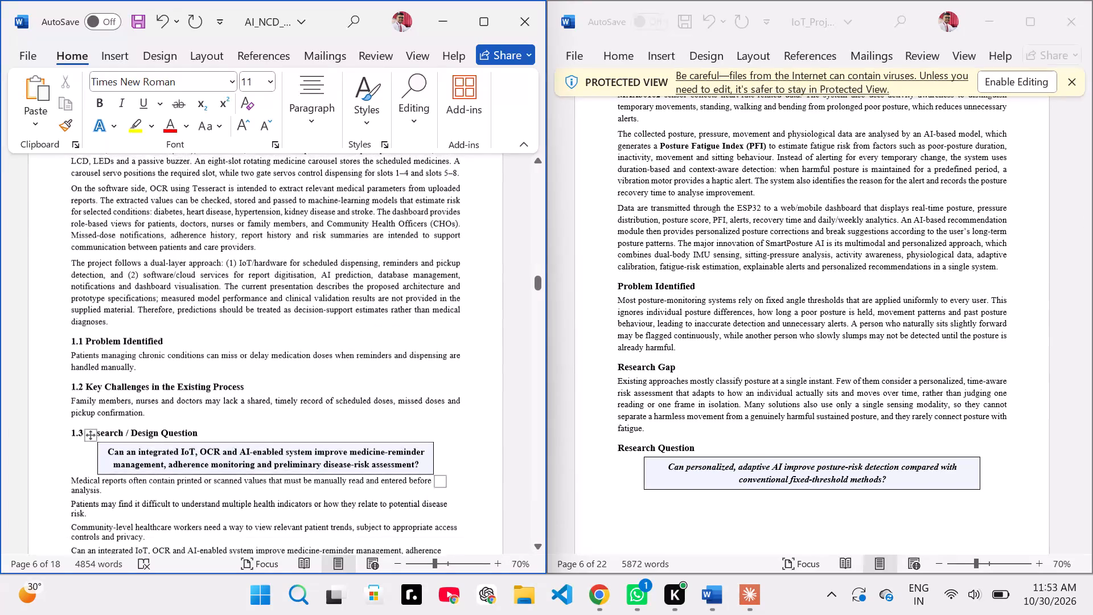
# Justify the five paragraphs between the research question box in section 1.3 and the 1.4 Scope heading.
pyautogui.scroll(-1, 279, 412)
pyautogui.scroll(-1, 746, 365)
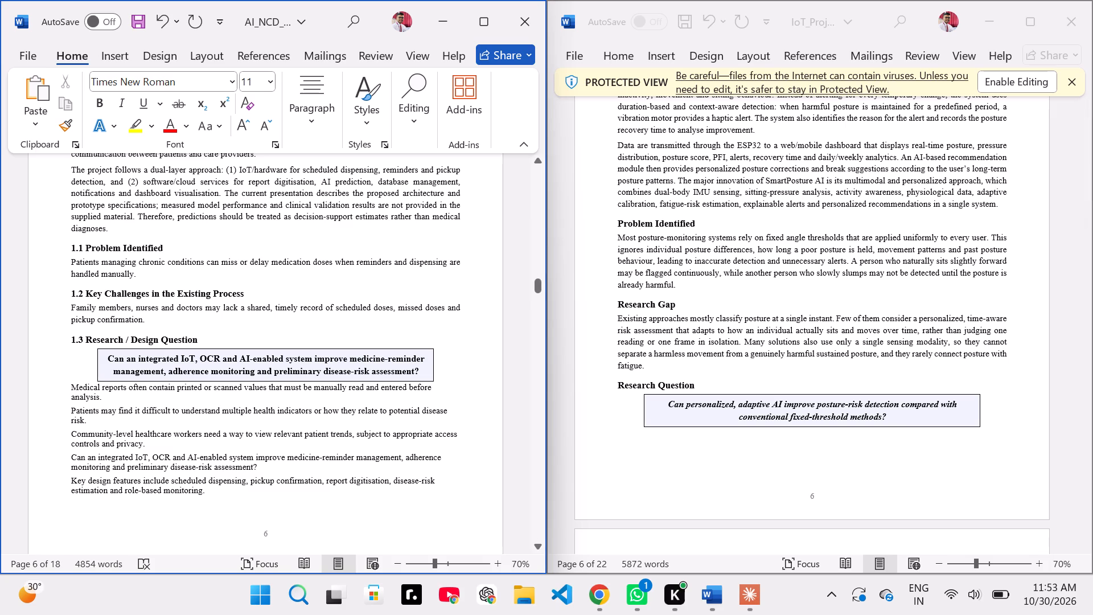
pyautogui.moveTo(204, 501); pyautogui.dragTo(77, 406)
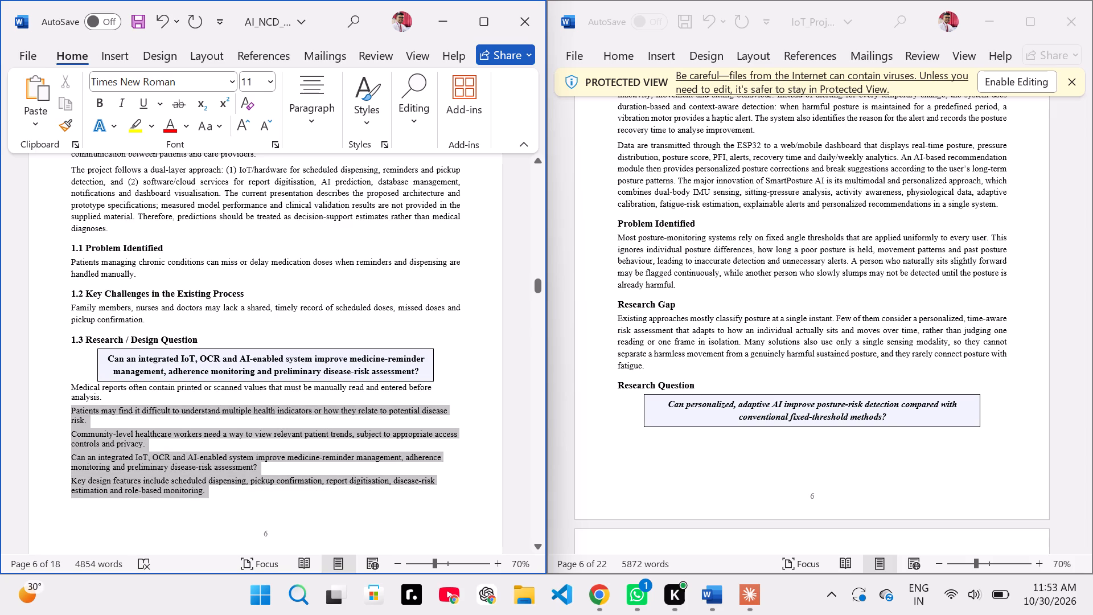
pyautogui.moveTo(77, 406); pyautogui.dragTo(62, 386)
pyautogui.hotkey('ctrl', 'j')
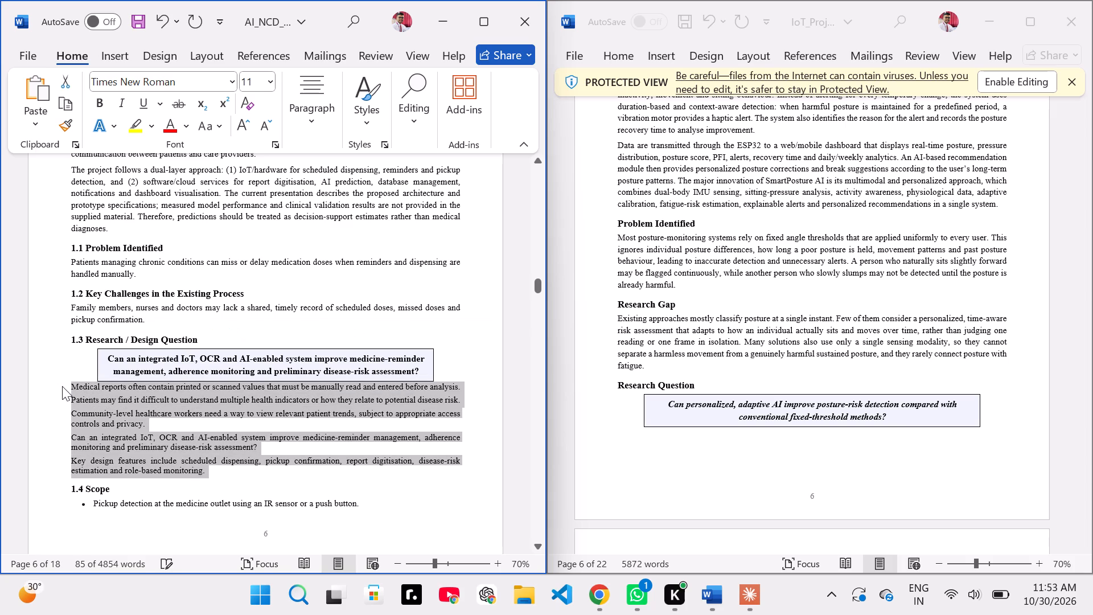
pyautogui.click(232, 490)
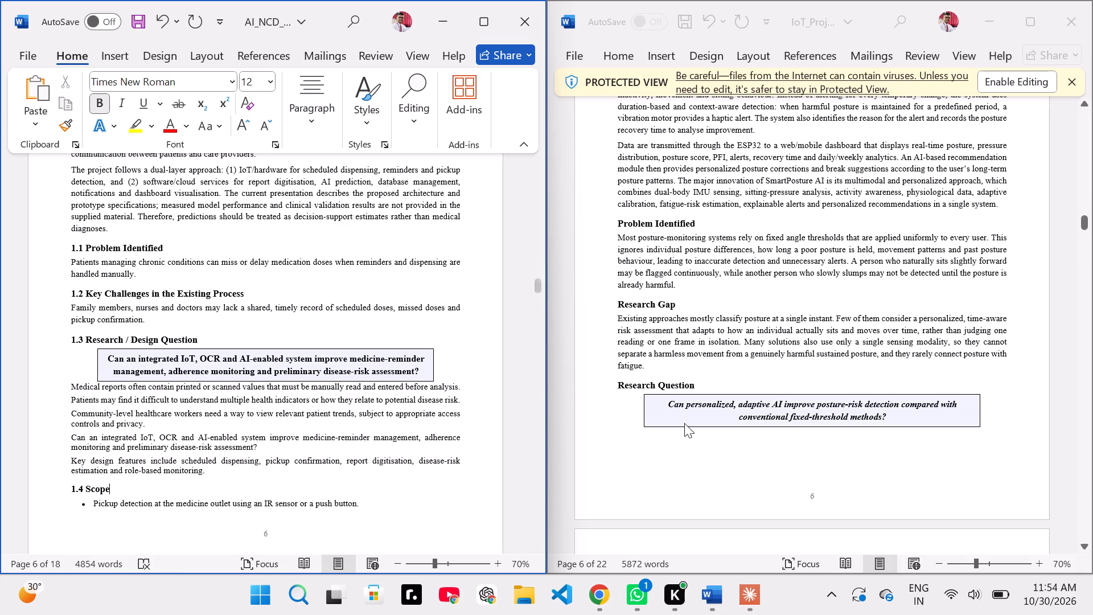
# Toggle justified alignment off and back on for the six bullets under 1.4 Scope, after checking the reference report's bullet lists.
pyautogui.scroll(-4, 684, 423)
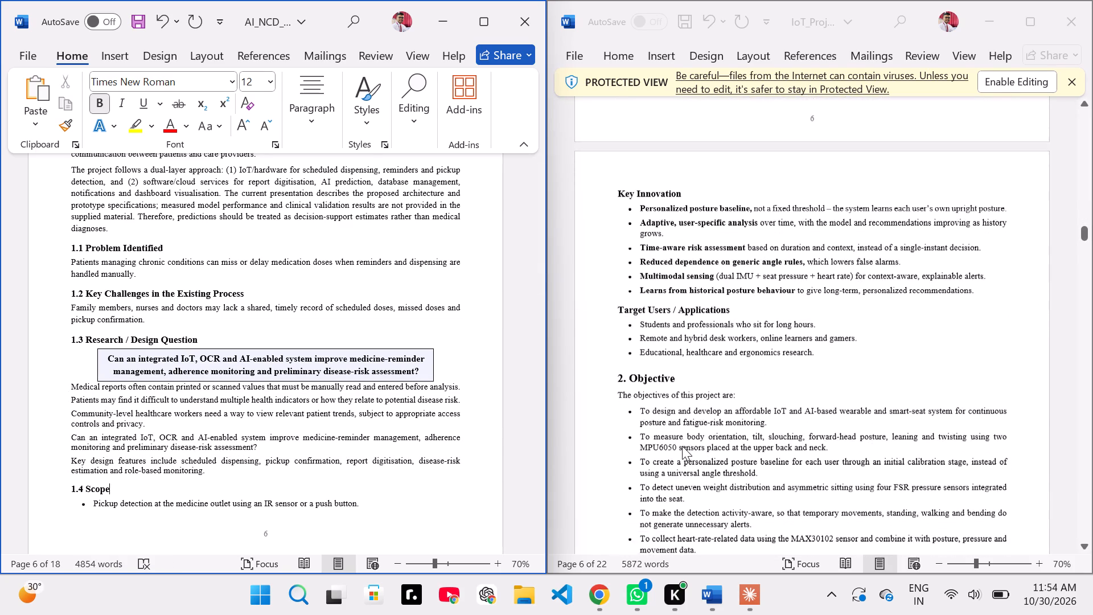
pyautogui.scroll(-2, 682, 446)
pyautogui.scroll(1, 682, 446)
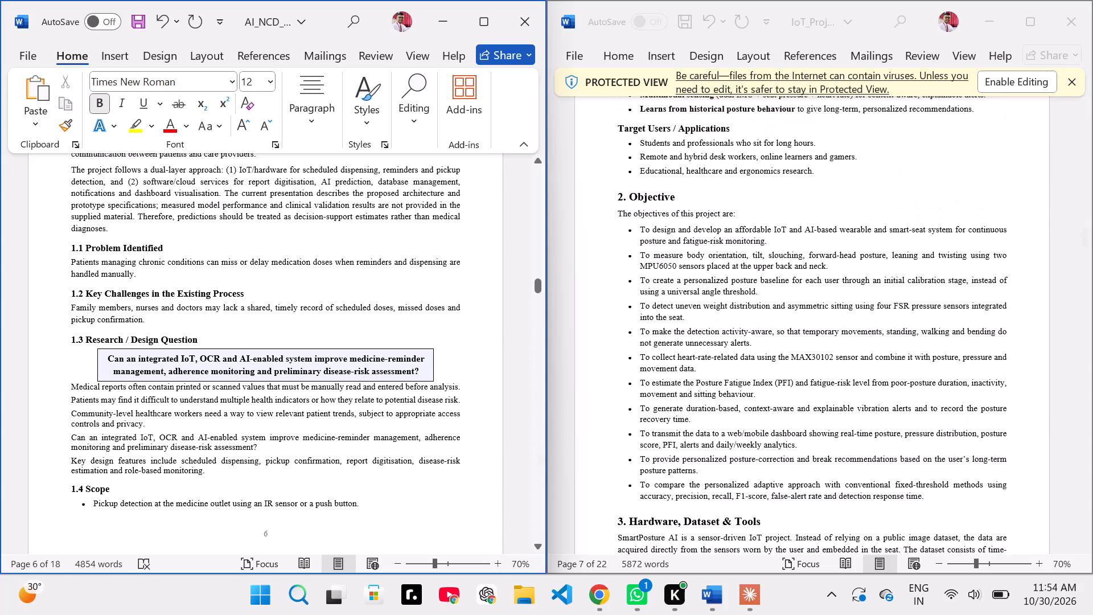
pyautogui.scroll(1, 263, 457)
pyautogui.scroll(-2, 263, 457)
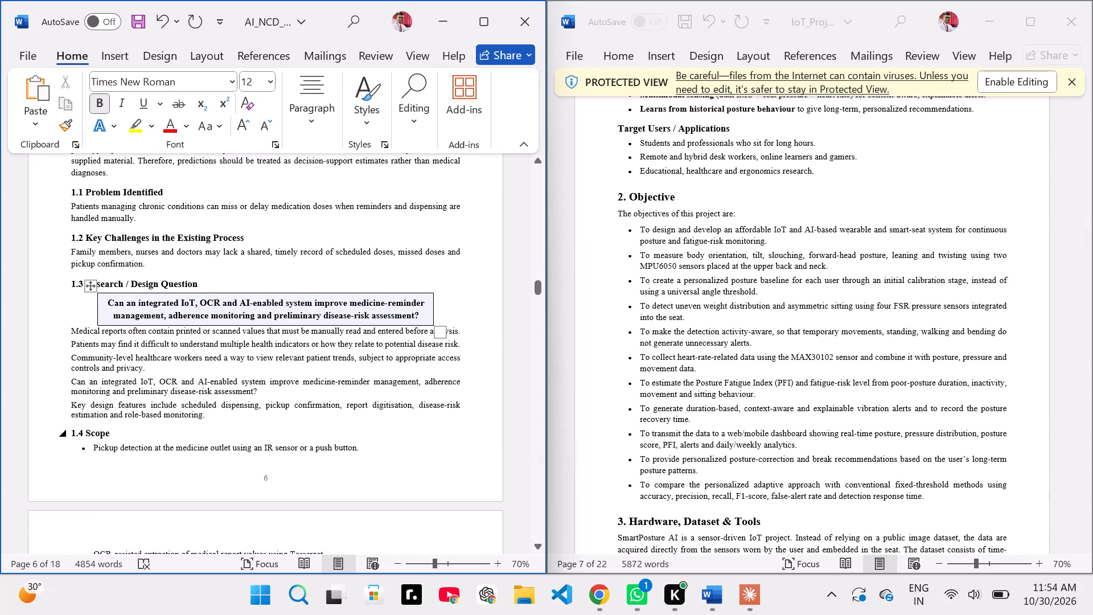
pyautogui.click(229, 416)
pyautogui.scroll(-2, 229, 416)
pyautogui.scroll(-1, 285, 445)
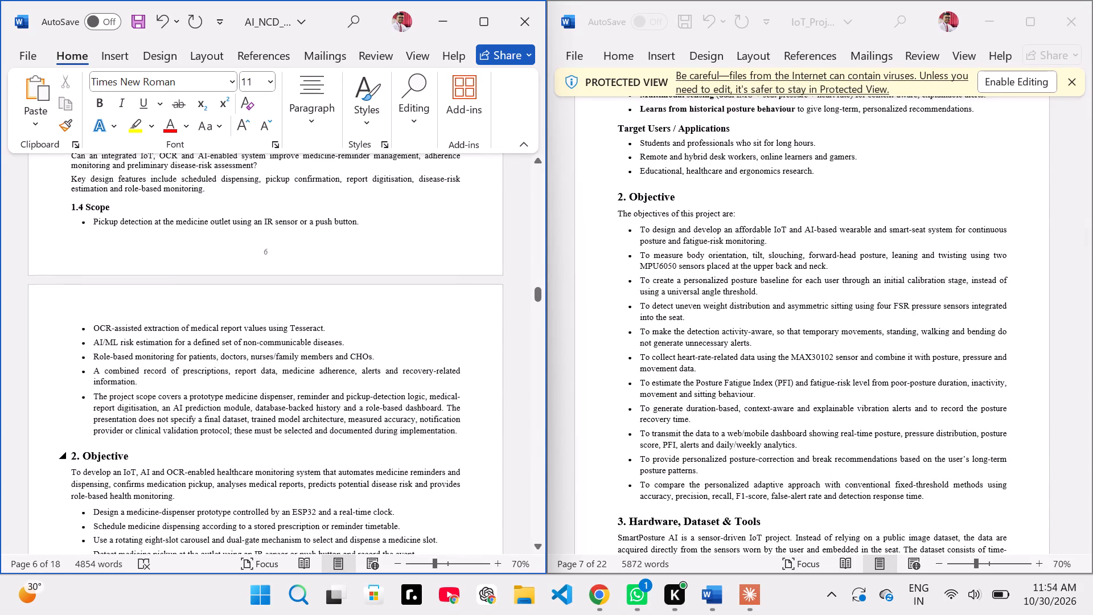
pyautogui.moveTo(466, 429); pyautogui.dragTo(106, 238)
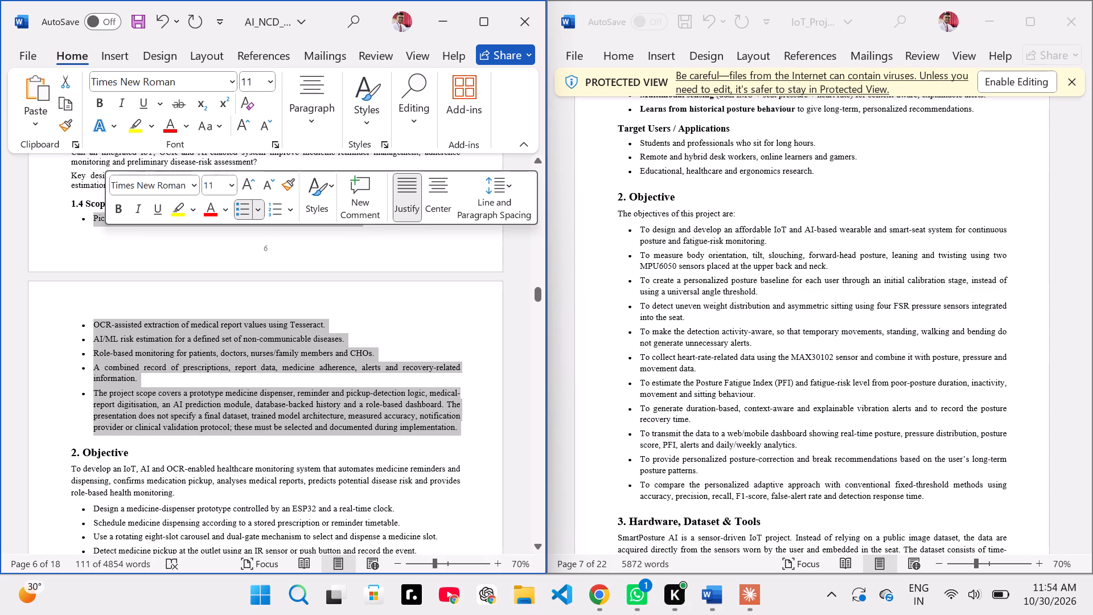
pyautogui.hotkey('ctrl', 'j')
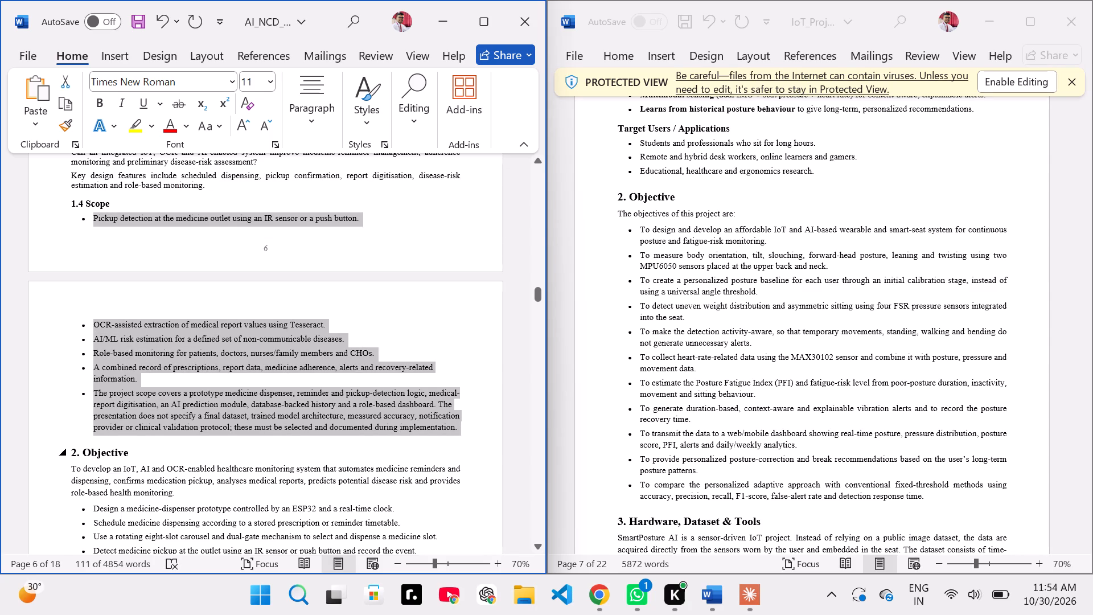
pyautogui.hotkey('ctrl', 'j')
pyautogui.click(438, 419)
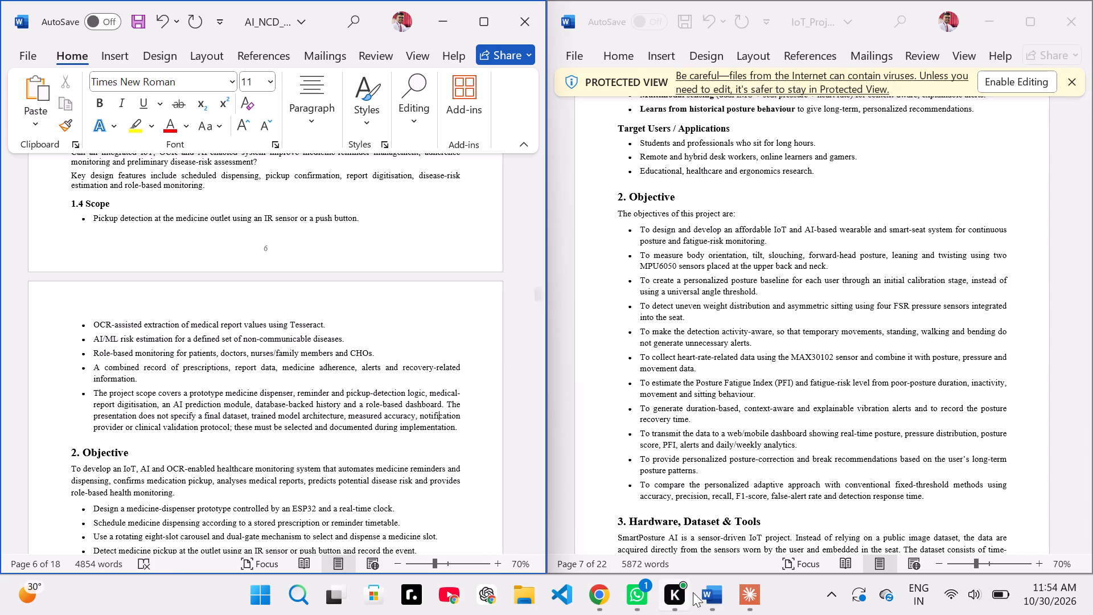
# Compare the Scope bullets and the Objective section on page 7 with the corresponding page of the reference report.
pyautogui.scroll(-1, 212, 461)
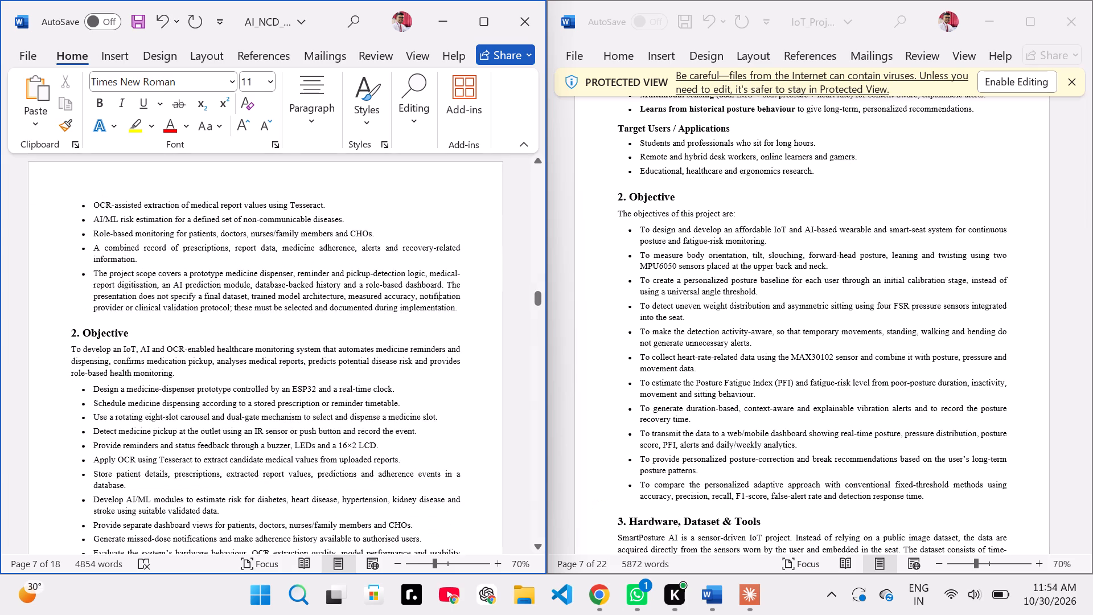
pyautogui.scroll(1, 844, 258)
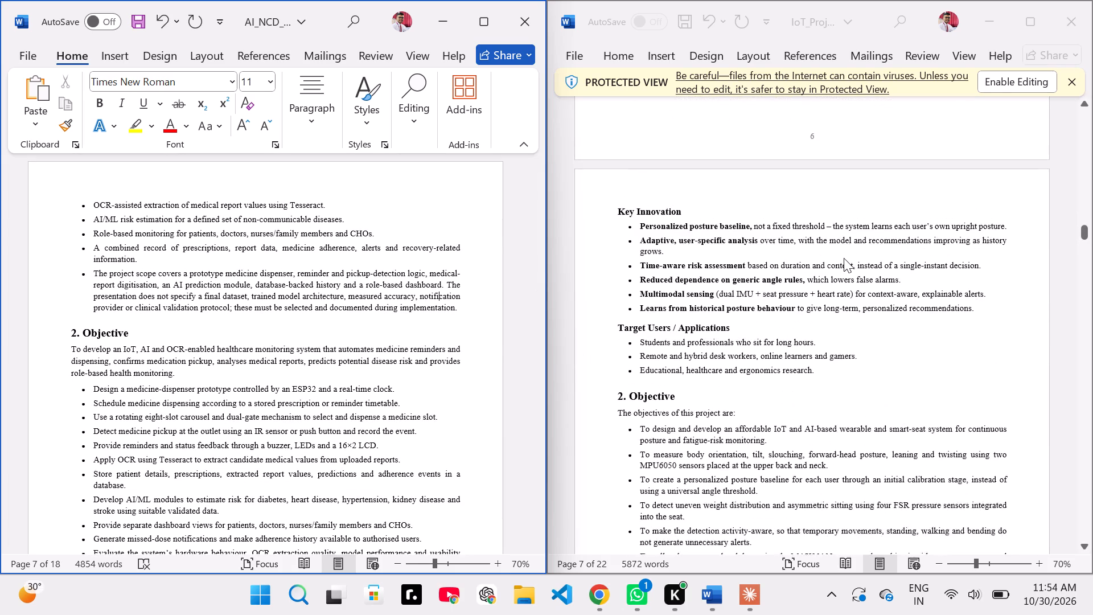
pyautogui.scroll(1, 844, 258)
pyautogui.scroll(-1, 844, 258)
pyautogui.scroll(-1, 328, 367)
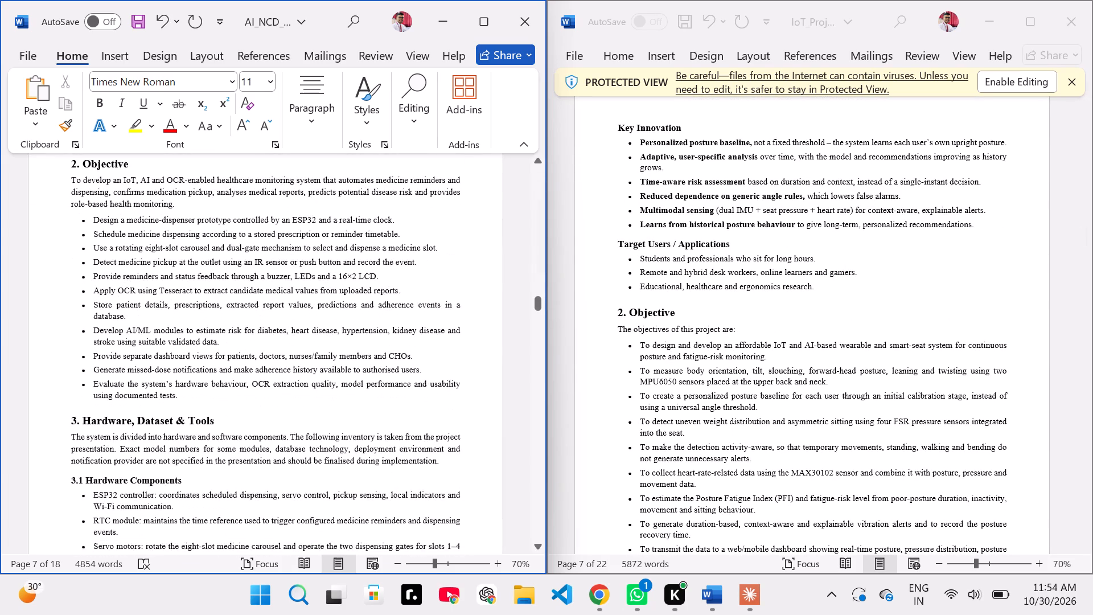
pyautogui.scroll(1, 328, 367)
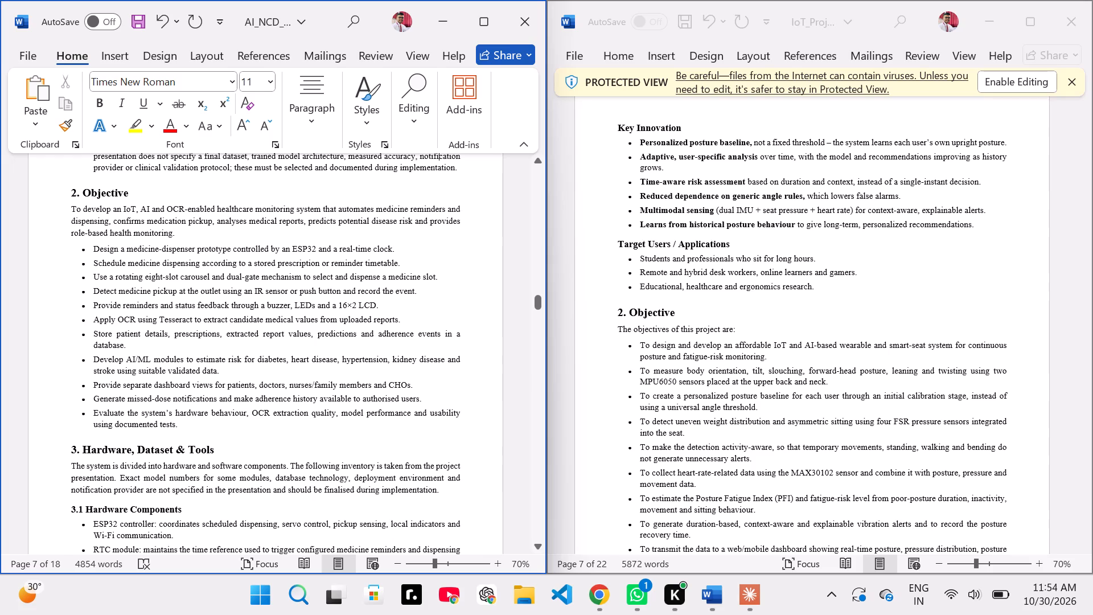
pyautogui.scroll(1, 170, 430)
pyautogui.scroll(-1, 170, 430)
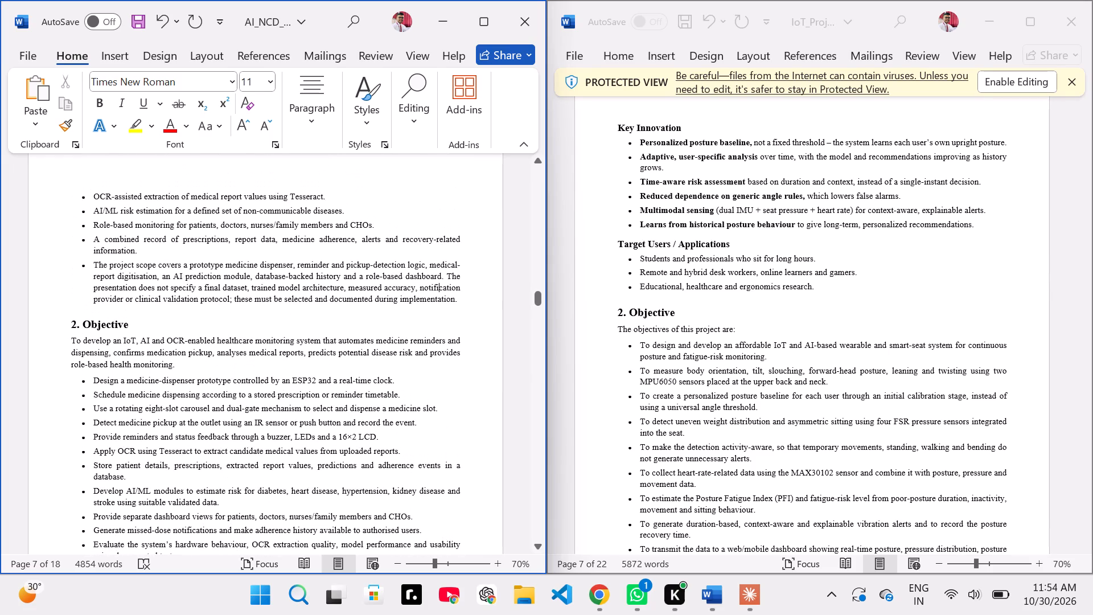
pyautogui.scroll(-1, 170, 430)
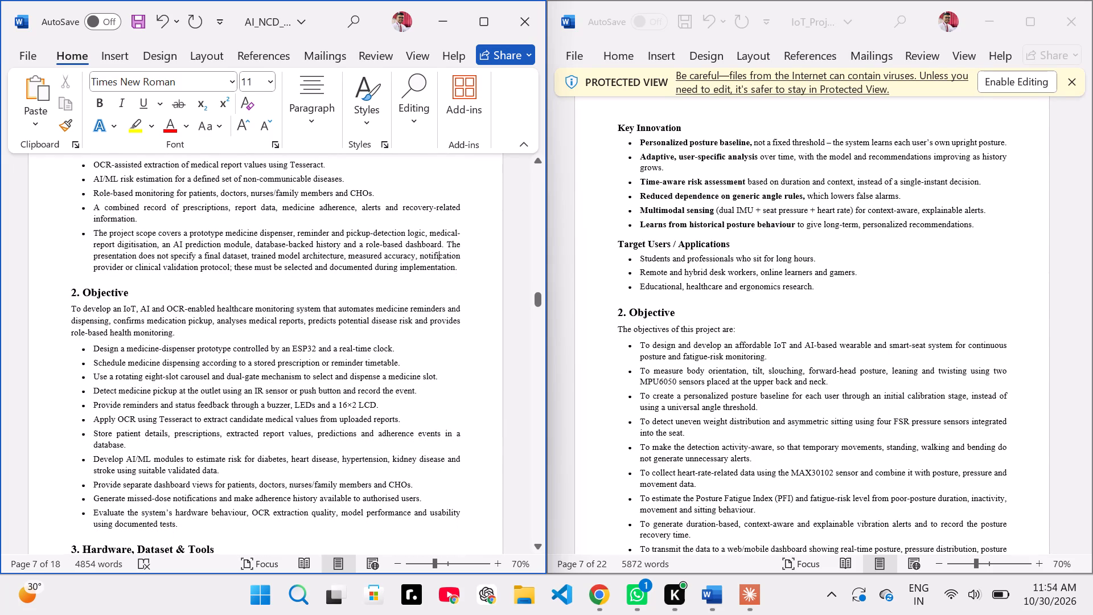
# Compare the Objective section and the start of section 3, Hardware, Dataset & Tools, with the same sections of the reference report.
pyautogui.scroll(-1, 170, 430)
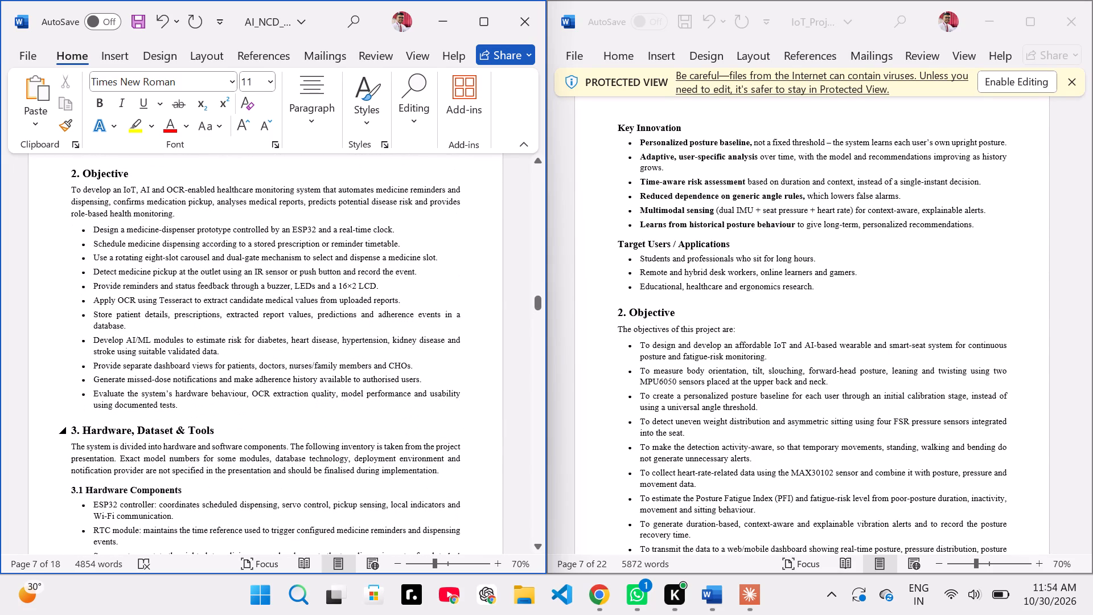
pyautogui.scroll(-1, 170, 430)
pyautogui.scroll(-1, 715, 396)
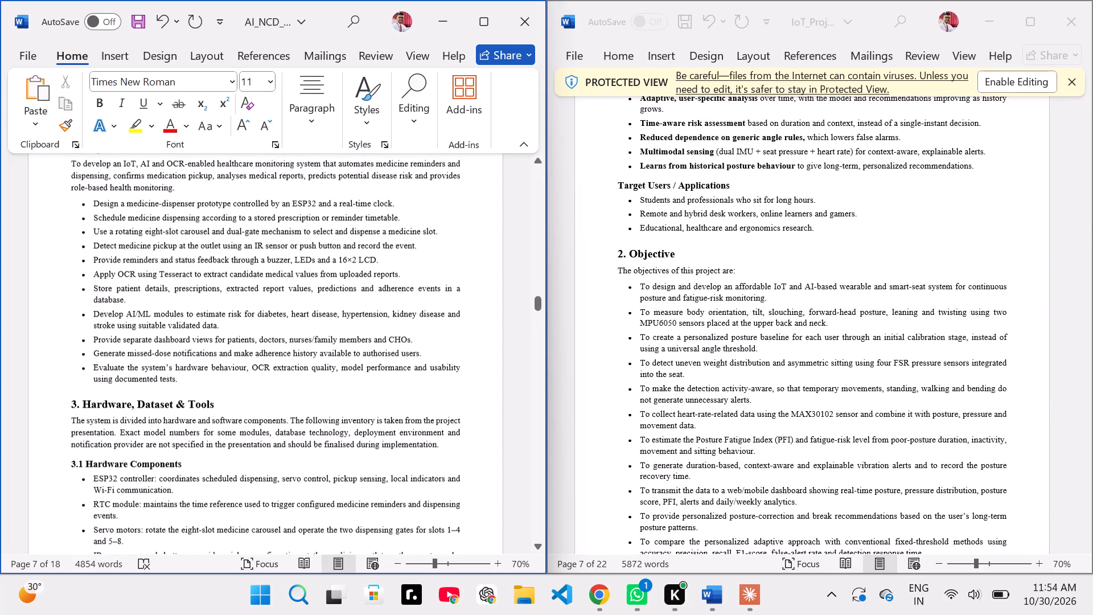
pyautogui.scroll(1, 254, 439)
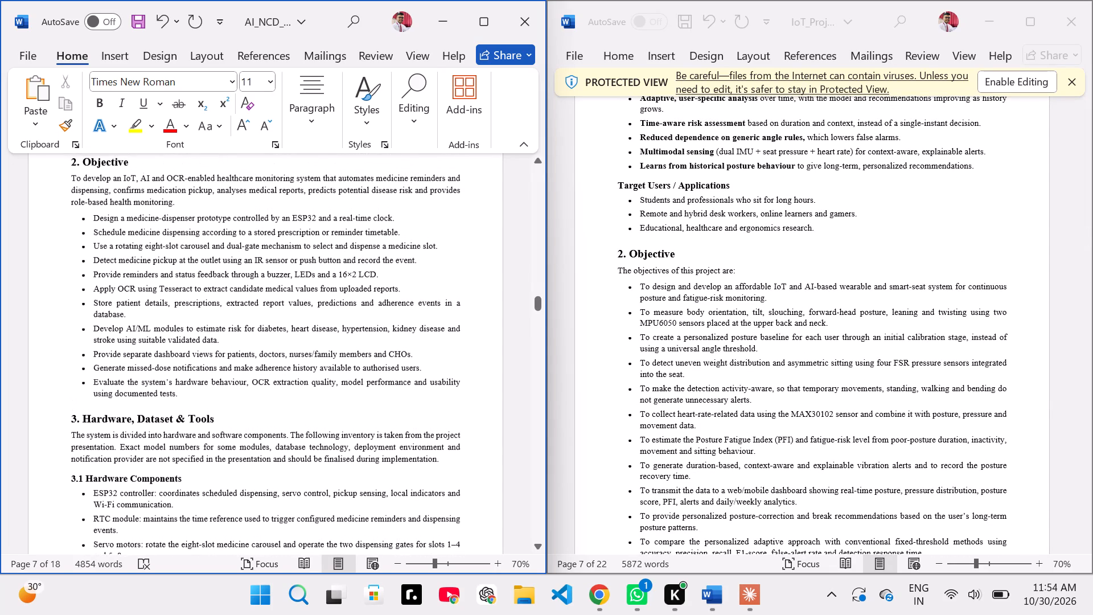
pyautogui.scroll(1, 254, 439)
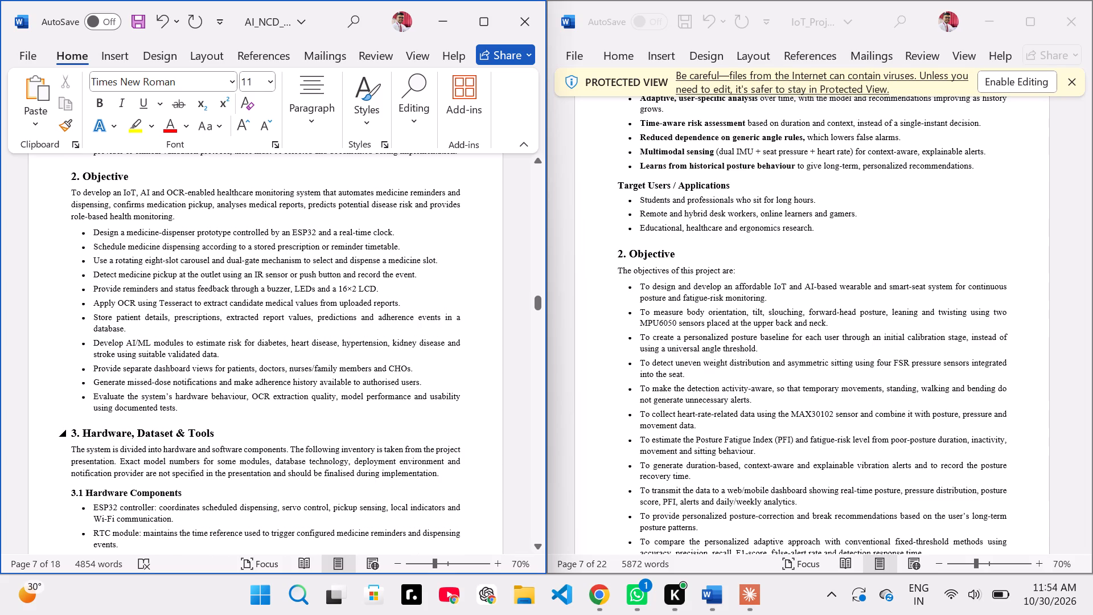
pyautogui.scroll(-1, 805, 438)
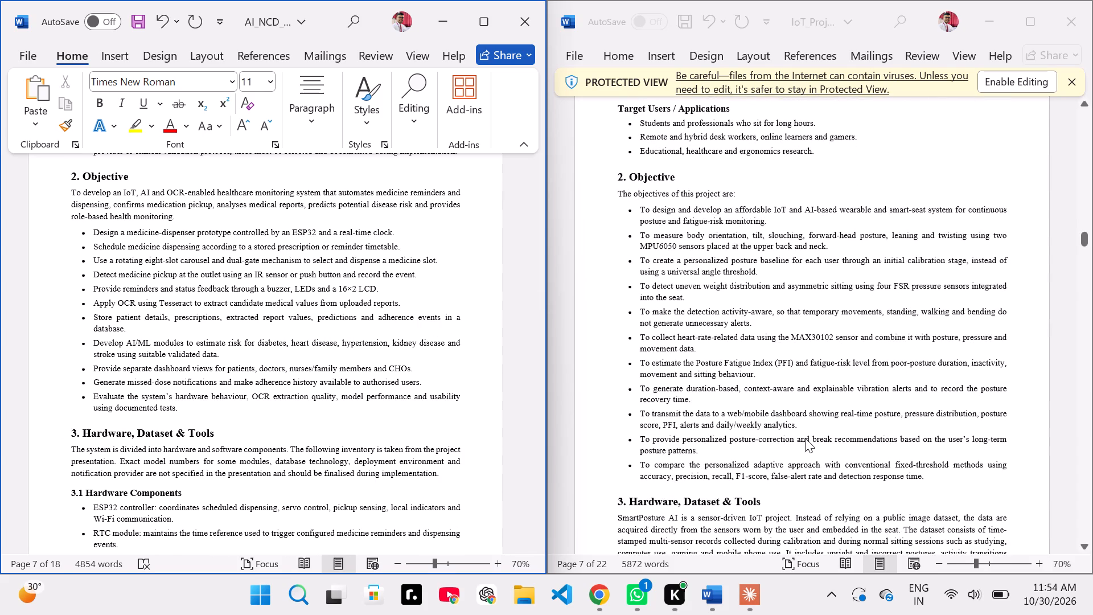
pyautogui.scroll(1, 197, 386)
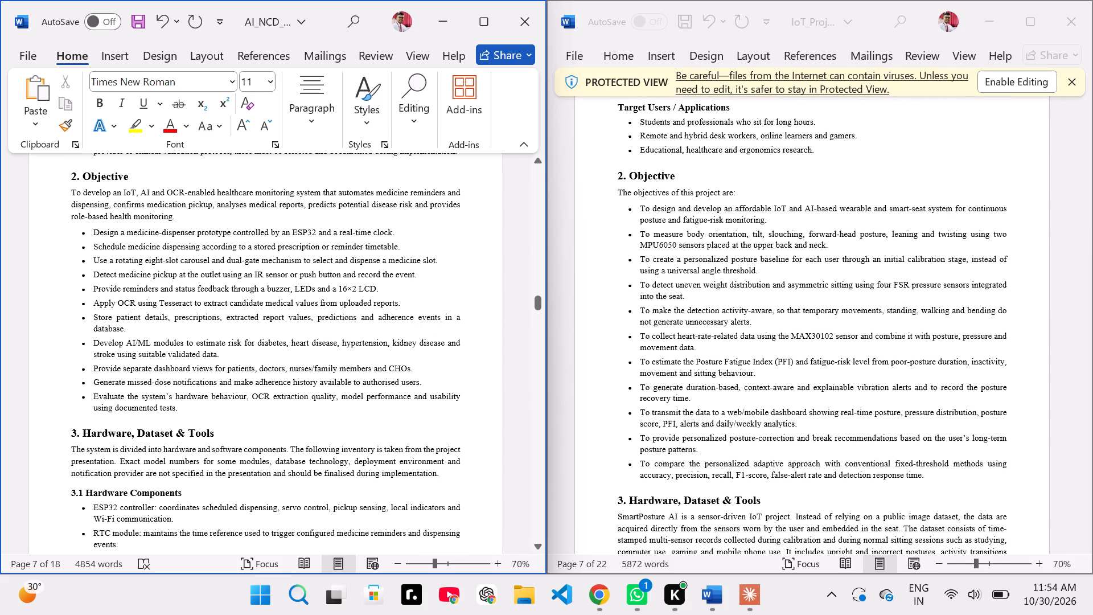
pyautogui.scroll(1, 197, 386)
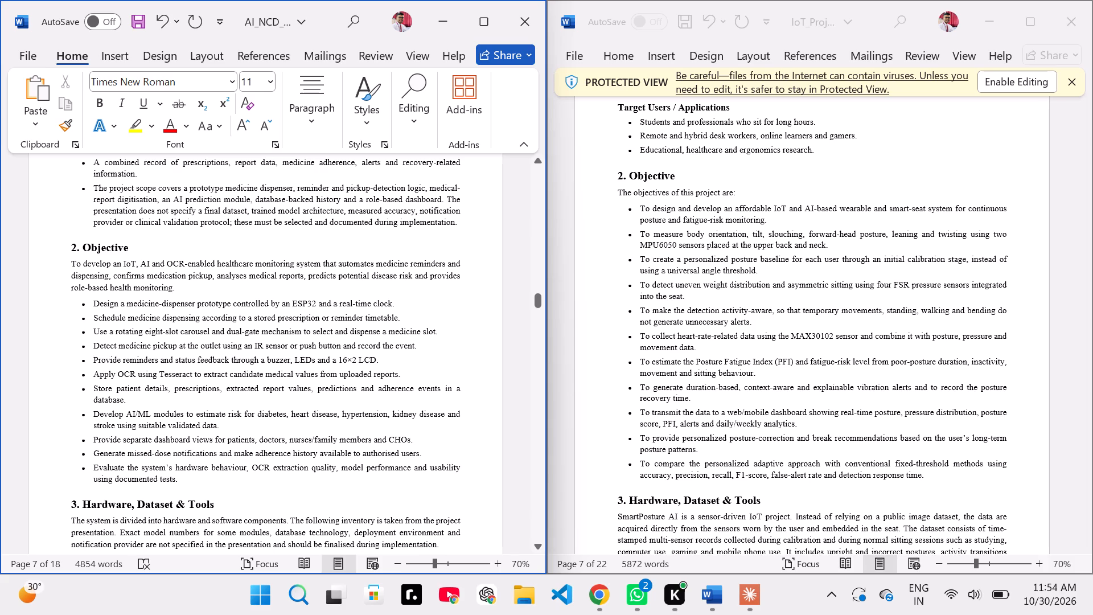
# Copy the full bulleted list under the 2. Objective heading, from the medicine-dispenser prototype bullet through the system evaluation bullet.
pyautogui.moveTo(89, 298); pyautogui.dragTo(209, 434)
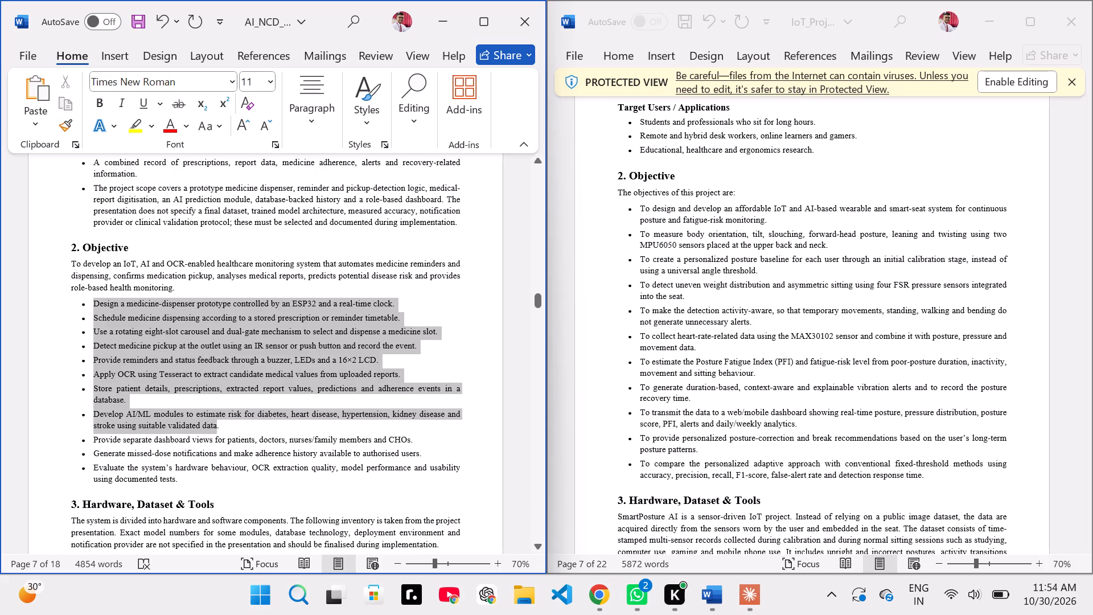
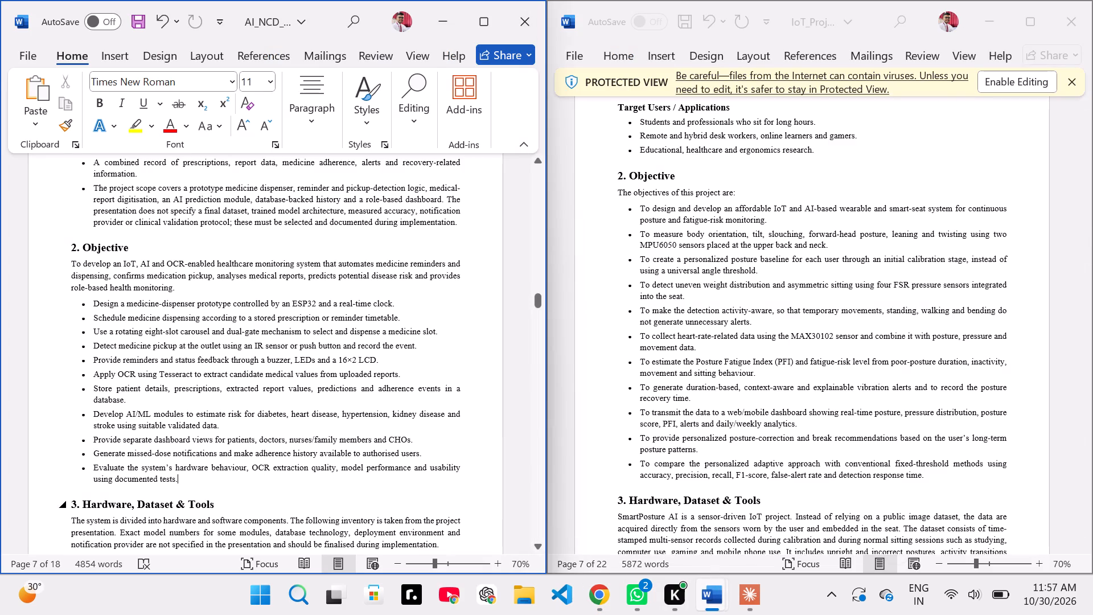
pyautogui.moveTo(182, 483); pyautogui.dragTo(78, 358)
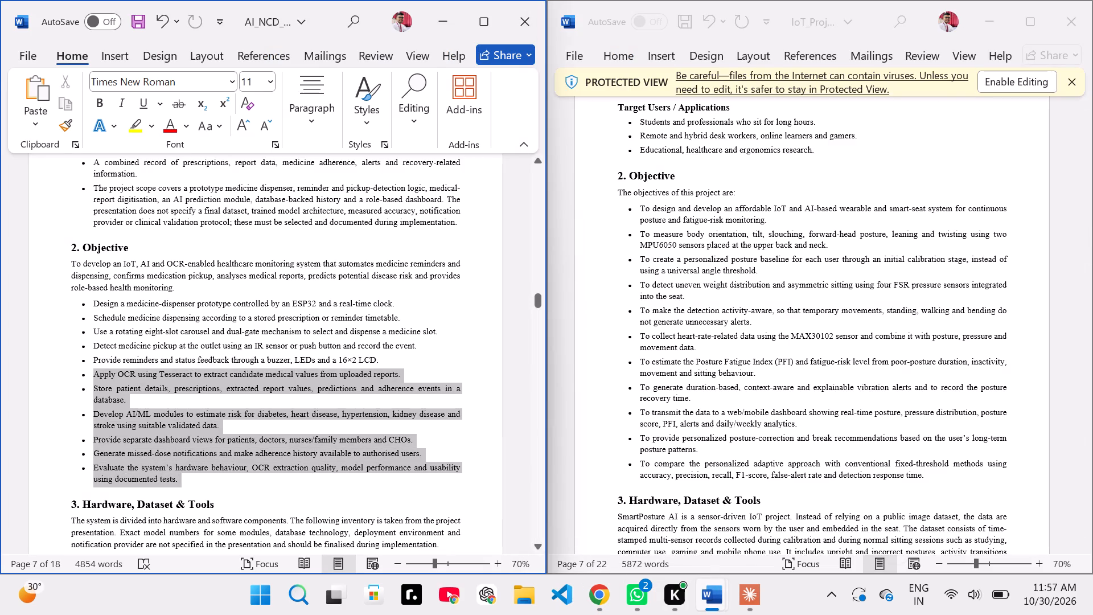
pyautogui.moveTo(78, 358); pyautogui.dragTo(75, 308)
pyautogui.hotkey('ctrl', 'v')
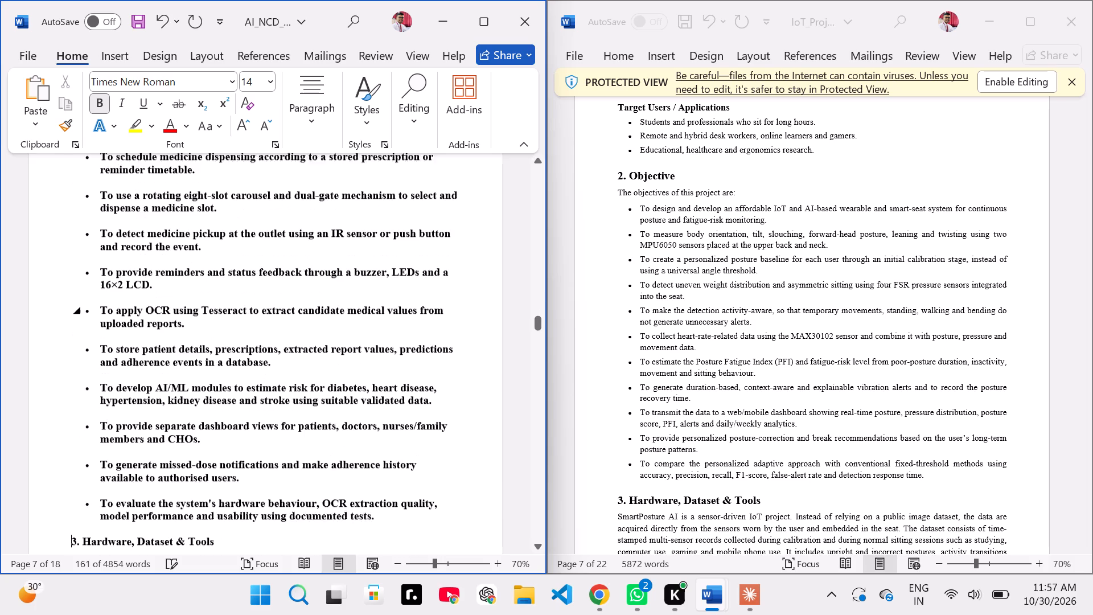
pyautogui.scroll(2, 217, 378)
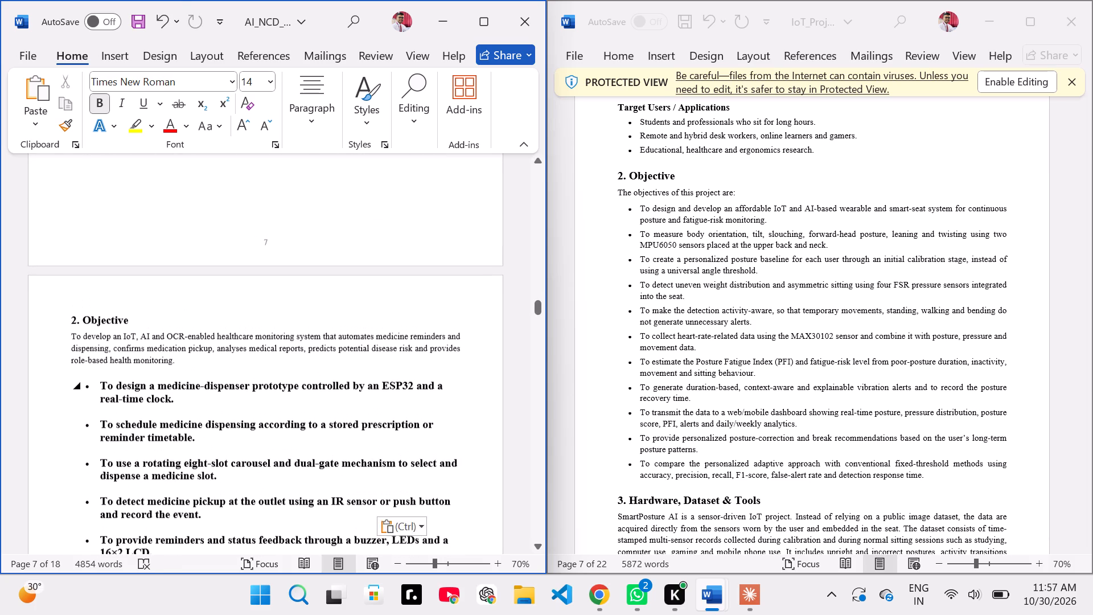
pyautogui.scroll(-4, 171, 372)
pyautogui.scroll(1, 171, 372)
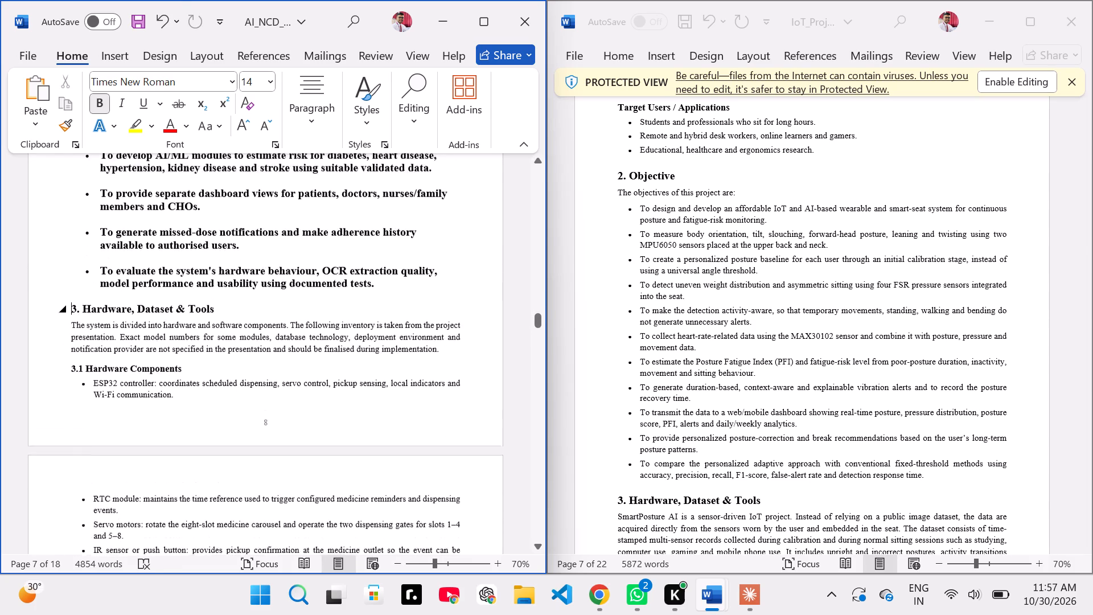
# In the protected reference report, select the bullets under "2. Objective" to check their font formatting.
pyautogui.click(930, 475)
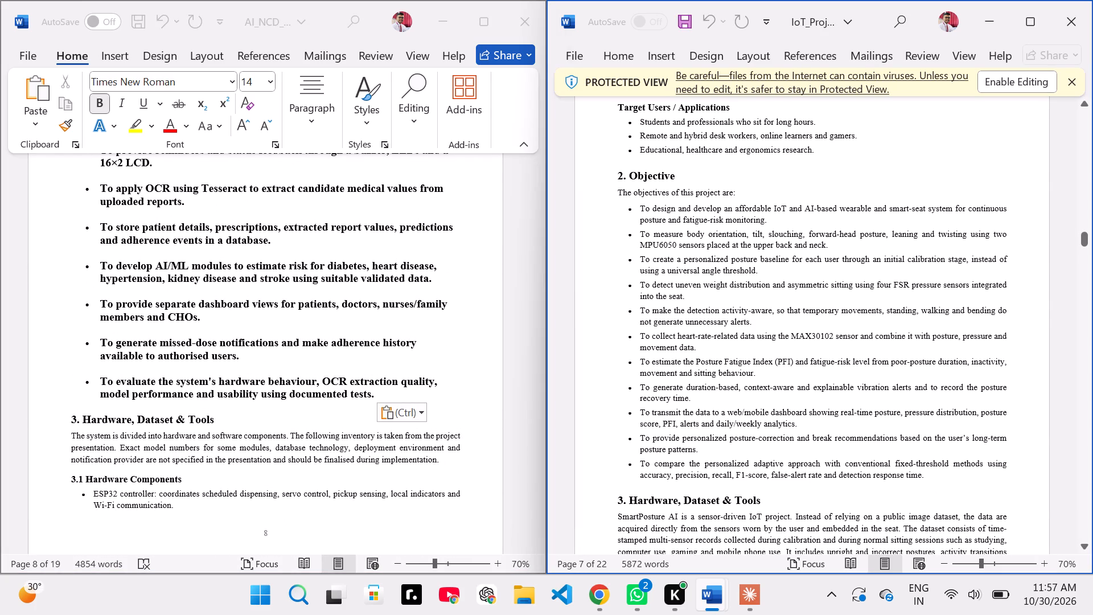
pyautogui.moveTo(926, 475); pyautogui.dragTo(650, 154)
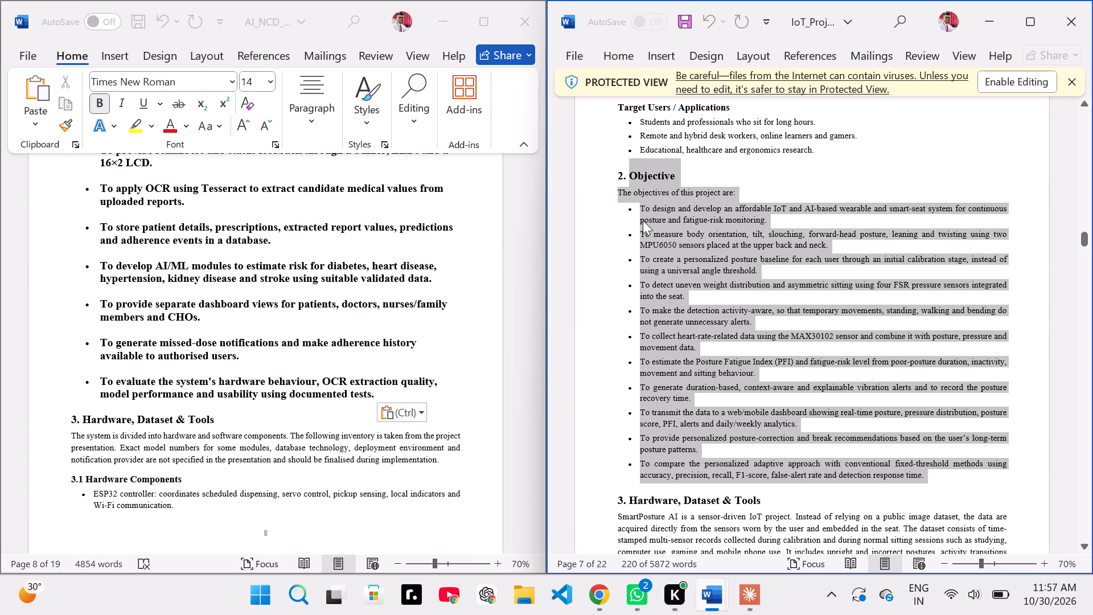
pyautogui.click(643, 208)
pyautogui.moveTo(640, 207); pyautogui.dragTo(672, 237)
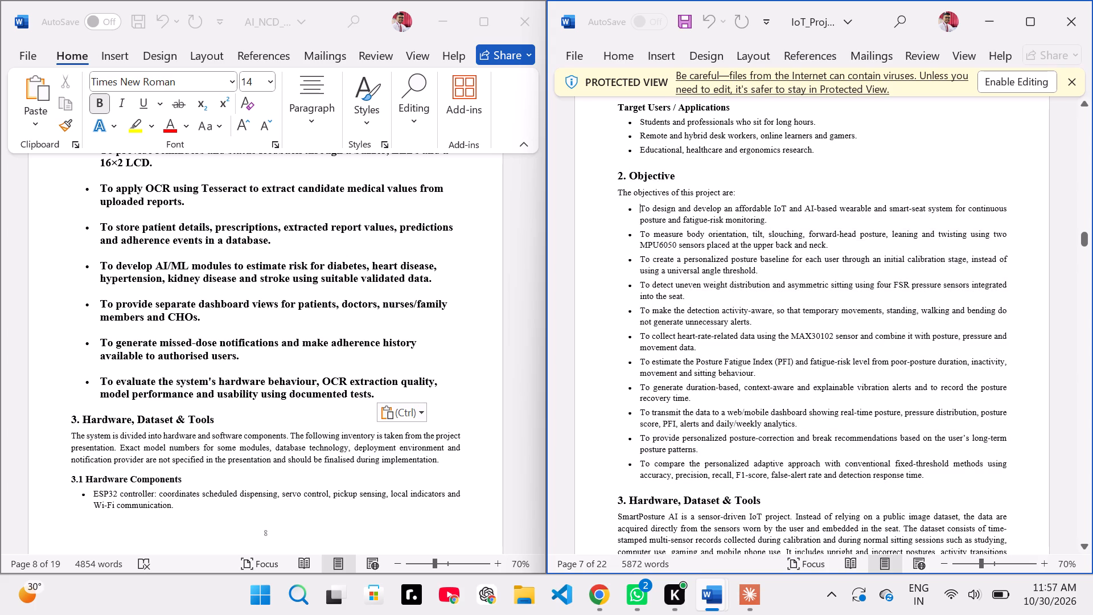
pyautogui.moveTo(672, 237); pyautogui.dragTo(926, 473)
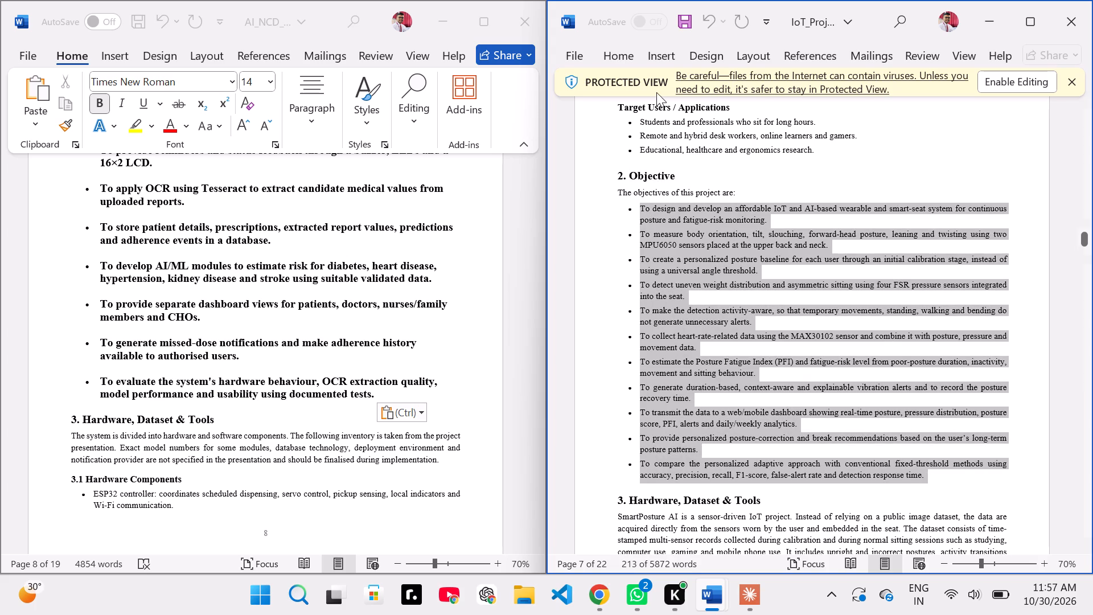
pyautogui.click(623, 58)
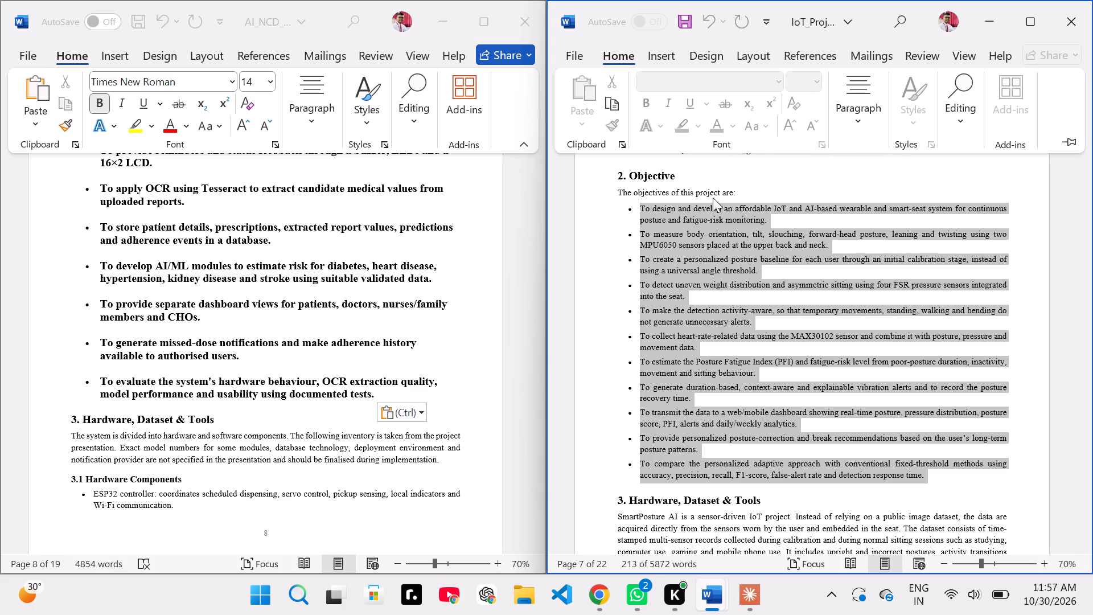
pyautogui.scroll(4, 764, 309)
pyautogui.click(617, 53)
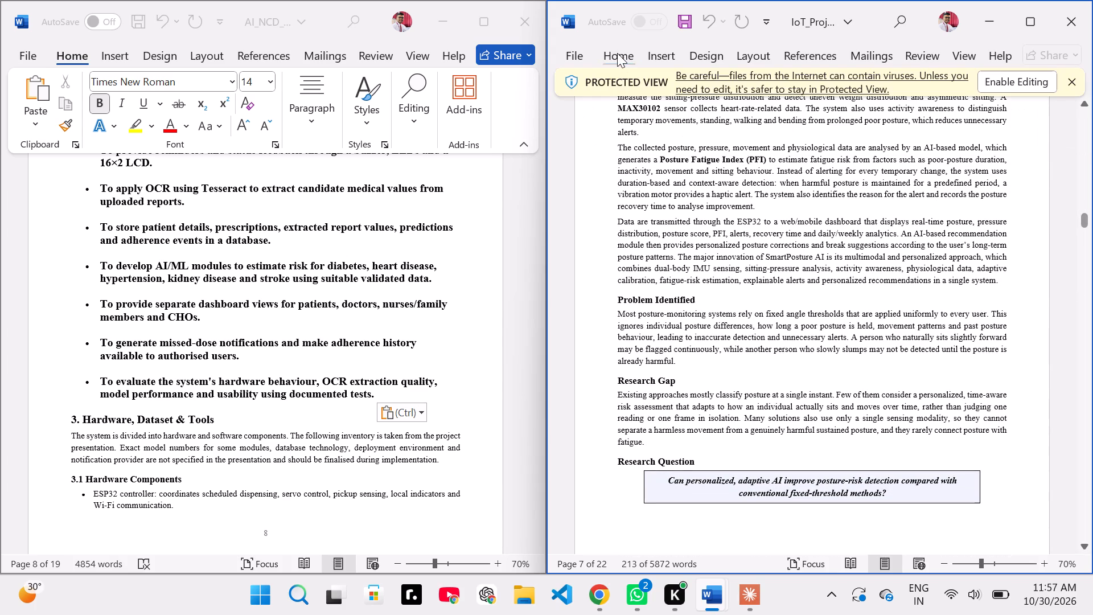
# Enable editing for the reference report and place its window side by side with the AI_NCD report.
pyautogui.click(1012, 88)
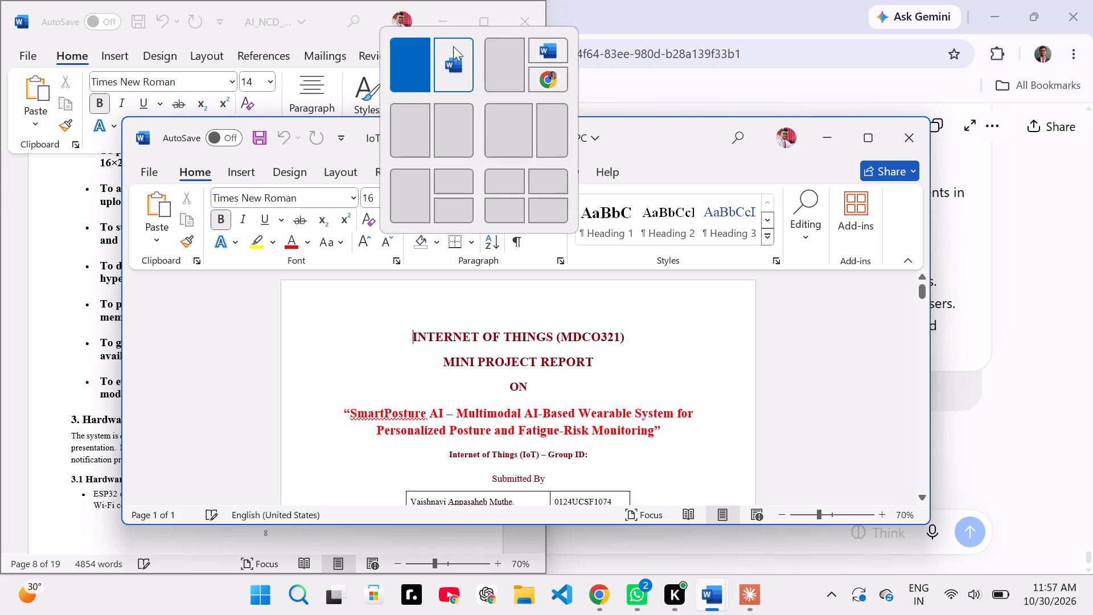
pyautogui.click(413, 79)
# Find "2. Objective" in the reference report and select its whole bullet list to check the font and size.
pyautogui.scroll(-5, 778, 378)
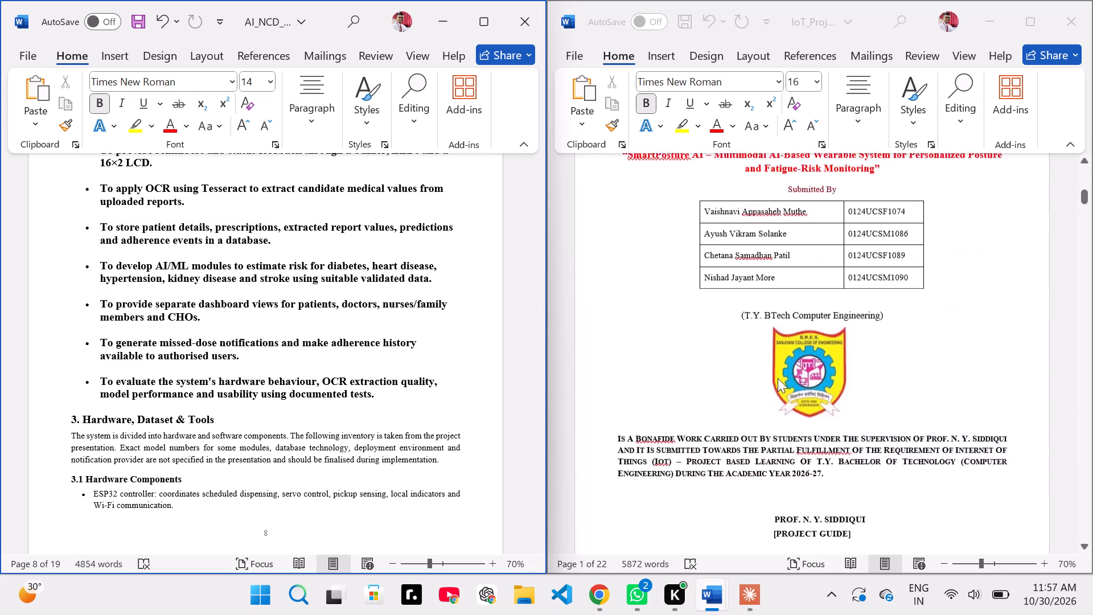
pyautogui.scroll(-10, 778, 378)
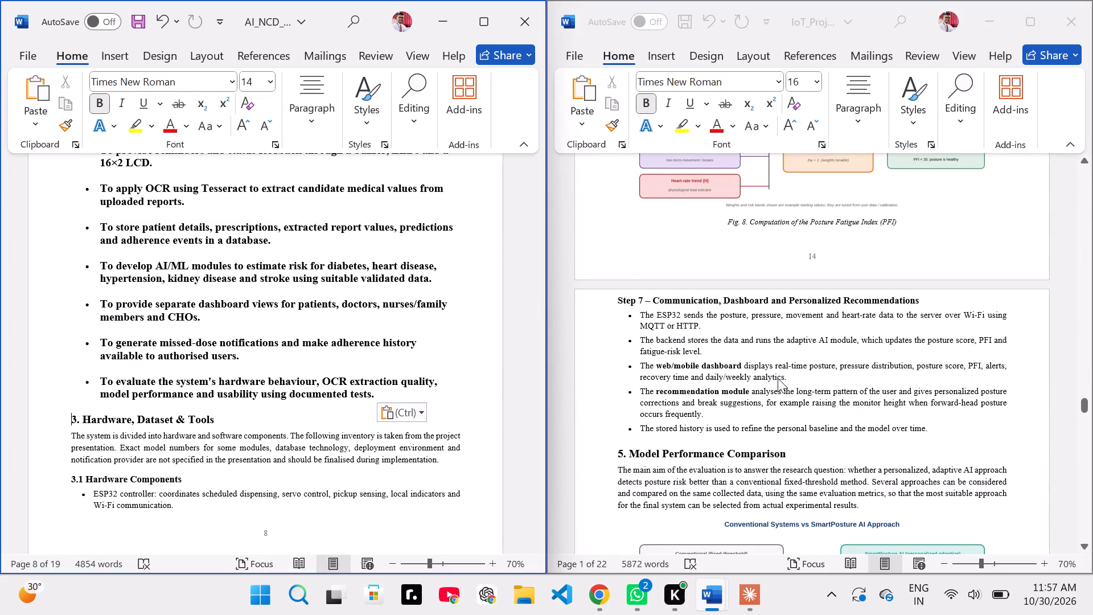
pyautogui.scroll(6, 778, 378)
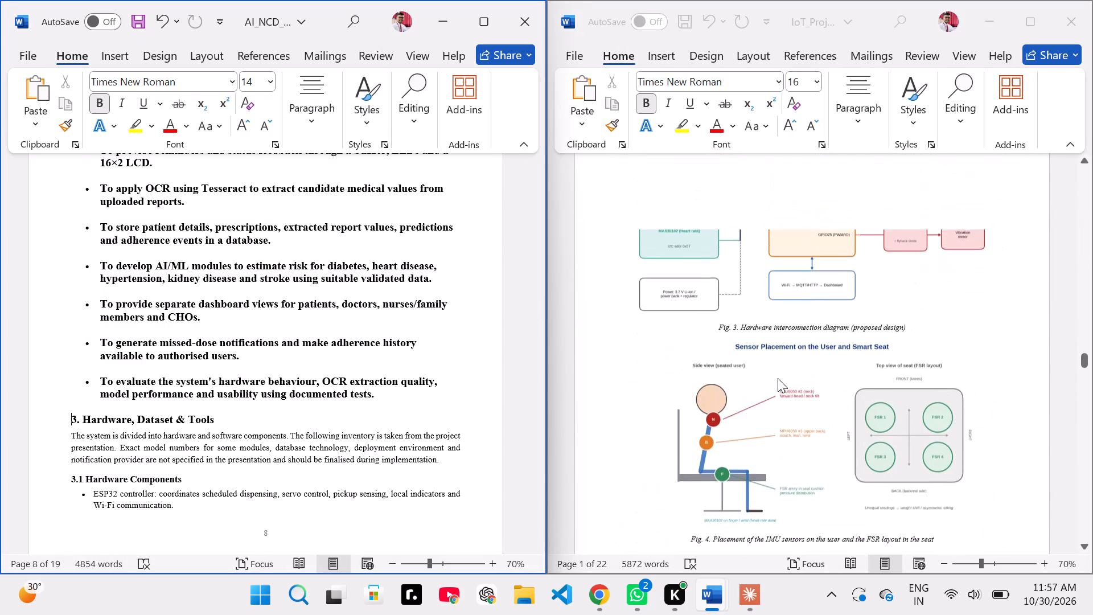
pyautogui.scroll(7, 778, 378)
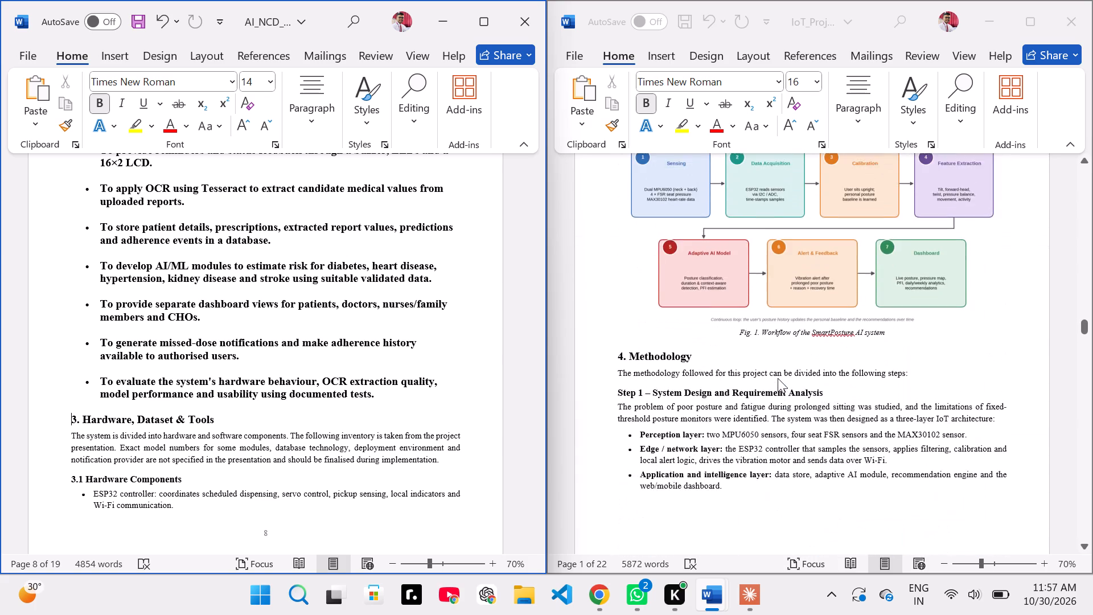
pyautogui.scroll(9, 778, 378)
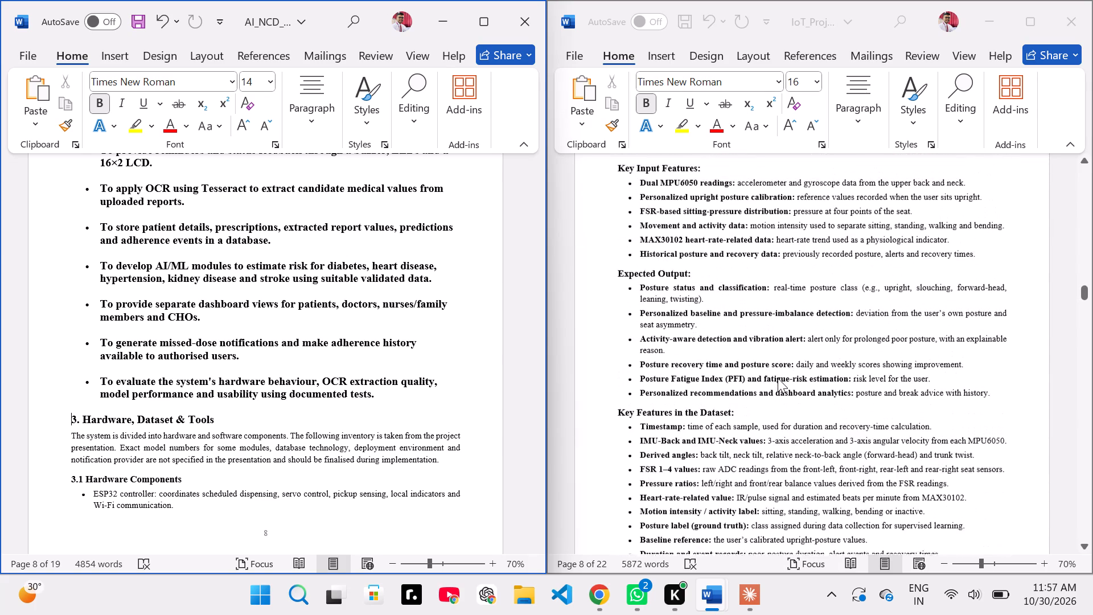
pyautogui.scroll(11, 778, 378)
pyautogui.scroll(-6, 778, 378)
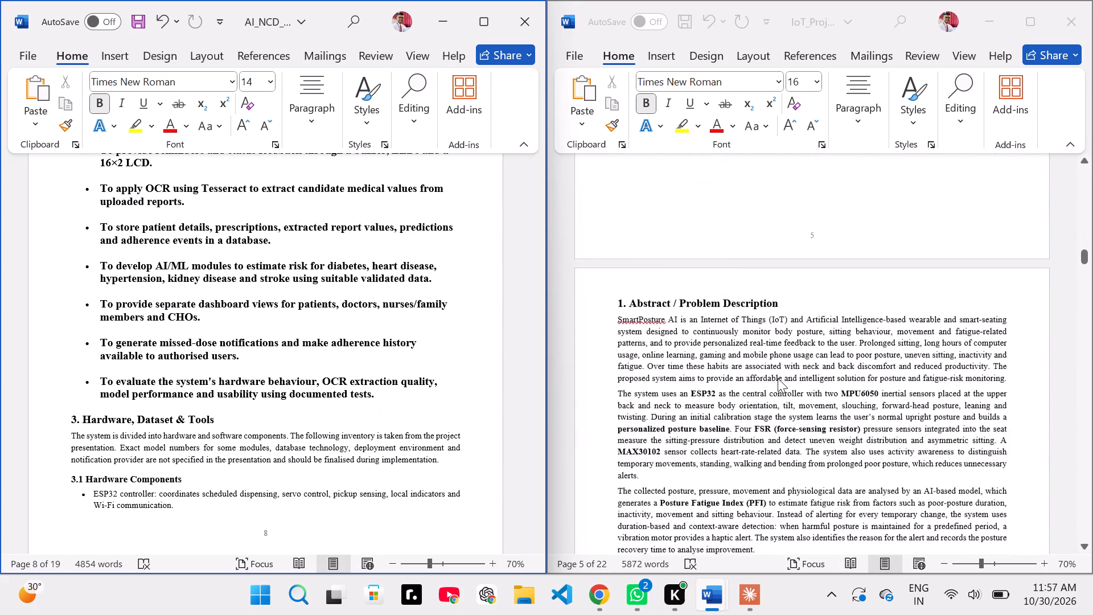
pyautogui.scroll(-4, 778, 378)
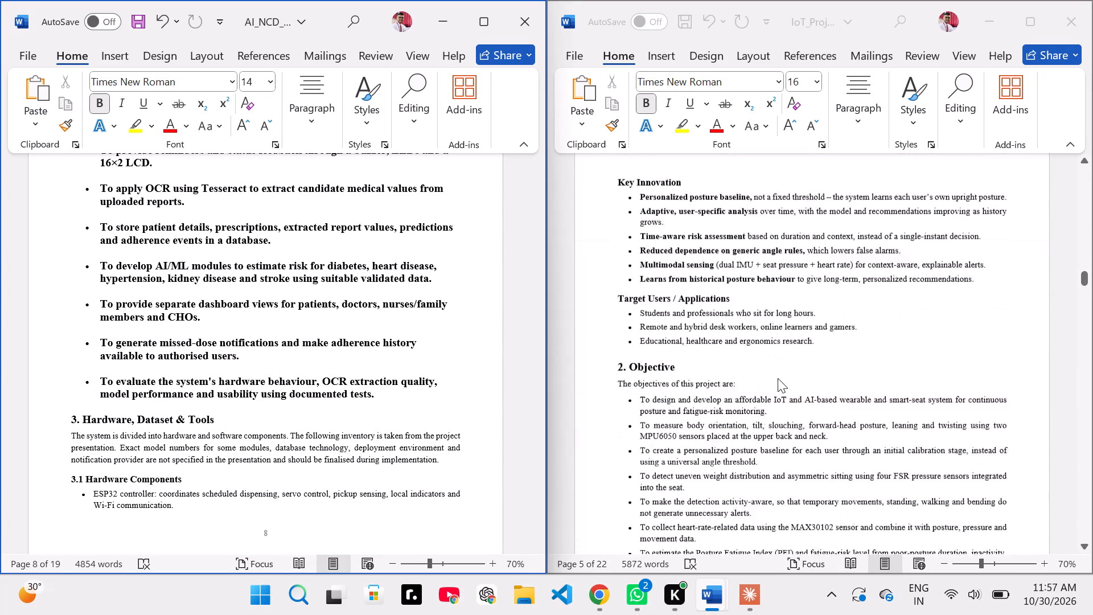
pyautogui.scroll(-2, 778, 378)
pyautogui.scroll(1, 644, 232)
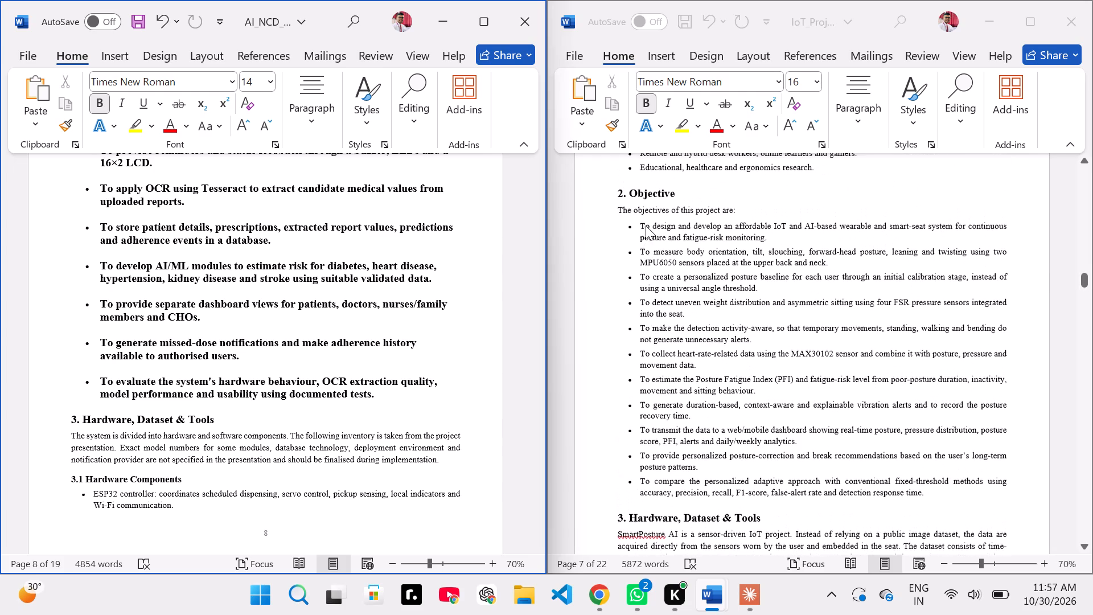
pyautogui.click(643, 224)
pyautogui.moveTo(639, 224); pyautogui.dragTo(927, 495)
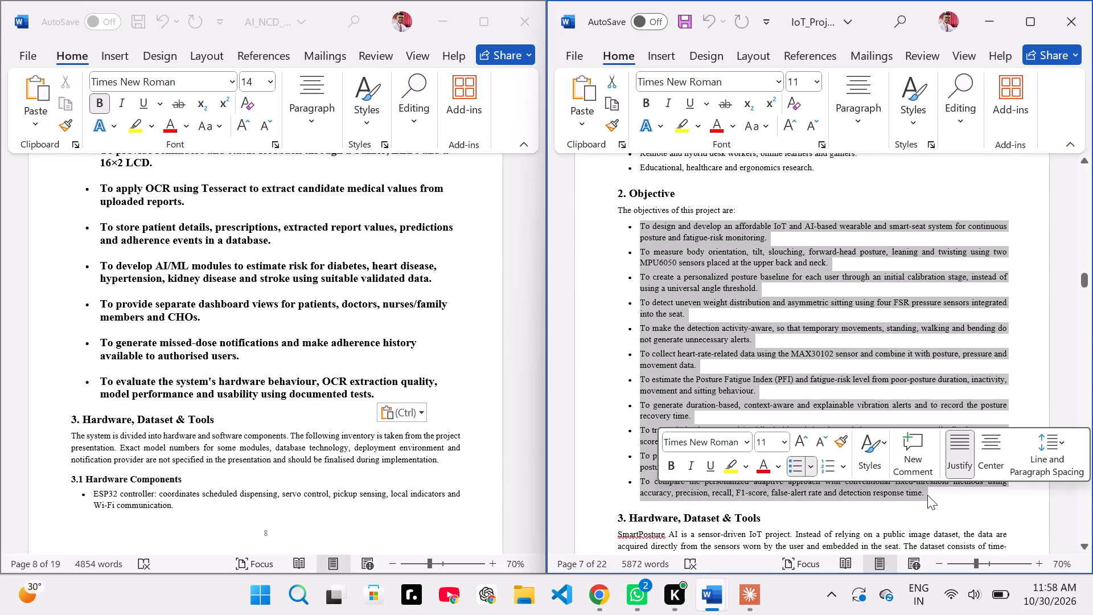
# Copy the formatting of the reference report's objective bullets onto all the bullets under "2. Objective" in the AI_NCD report.
pyautogui.click(840, 442)
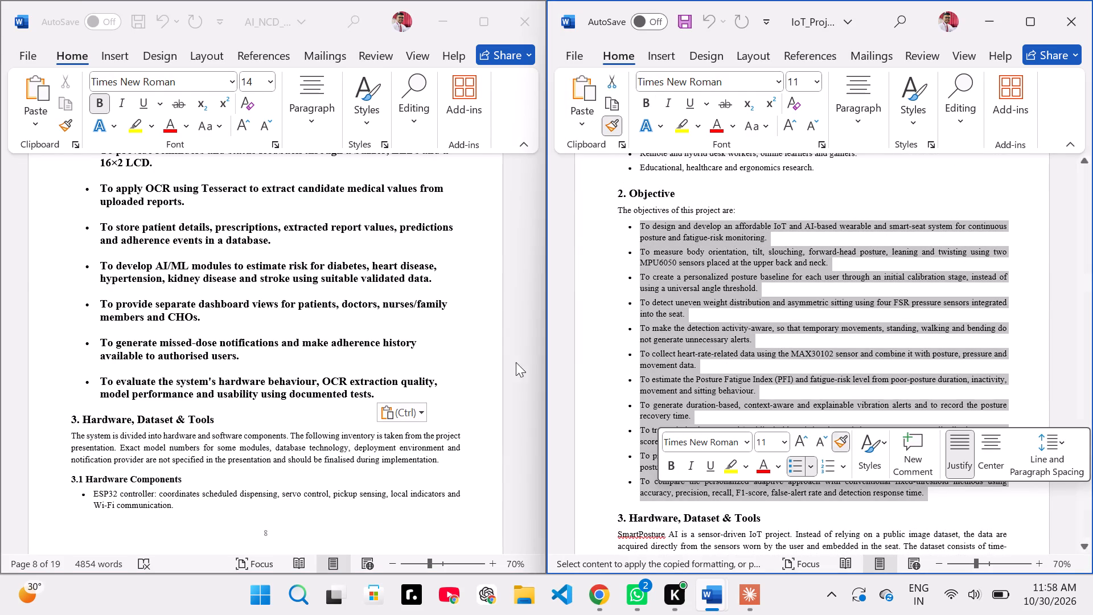
pyautogui.scroll(2, 103, 267)
pyautogui.scroll(-1, 103, 267)
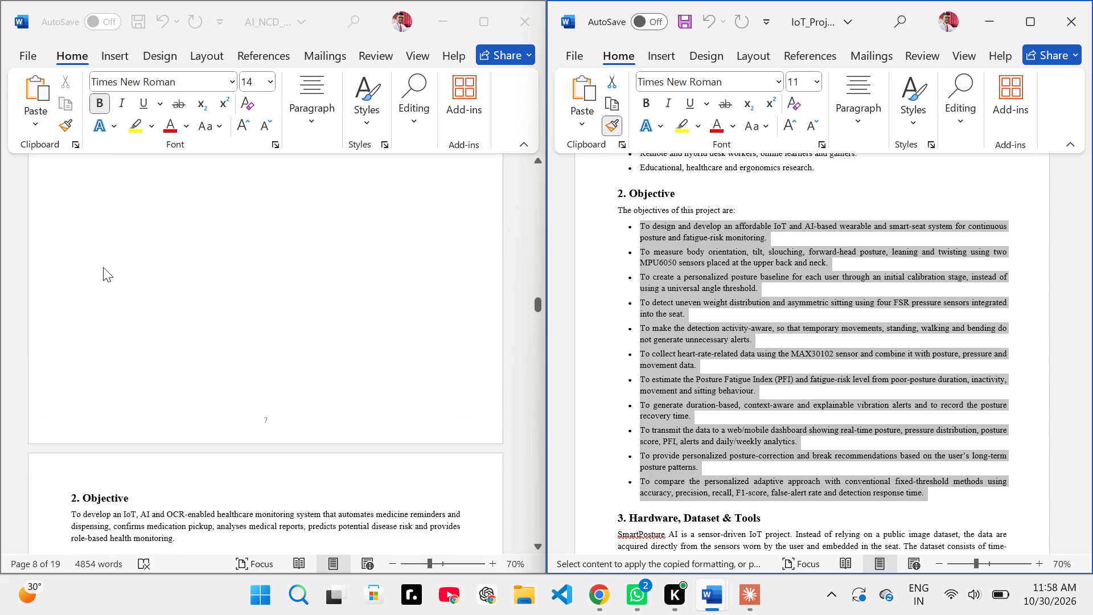
pyautogui.scroll(-1, 103, 267)
pyautogui.click(98, 411)
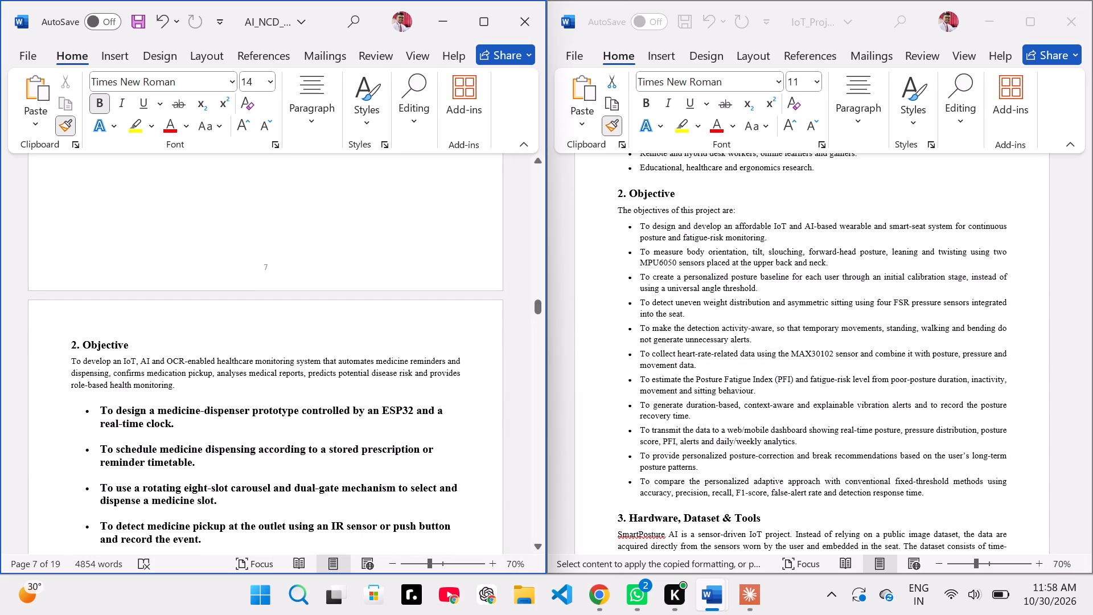
pyautogui.moveTo(98, 411); pyautogui.dragTo(203, 573)
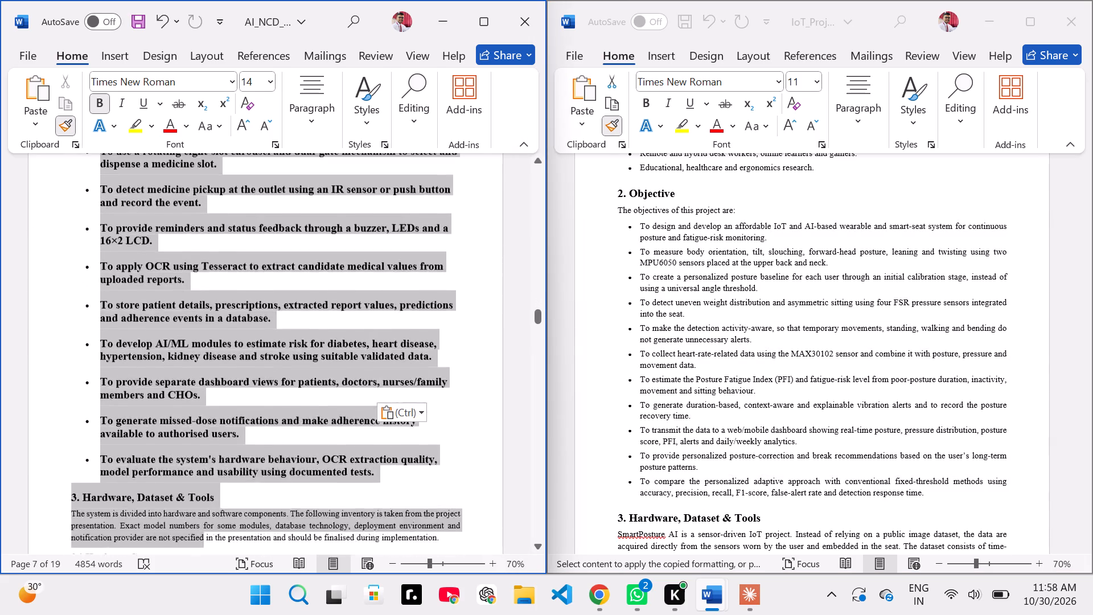
pyautogui.moveTo(203, 573); pyautogui.dragTo(377, 281)
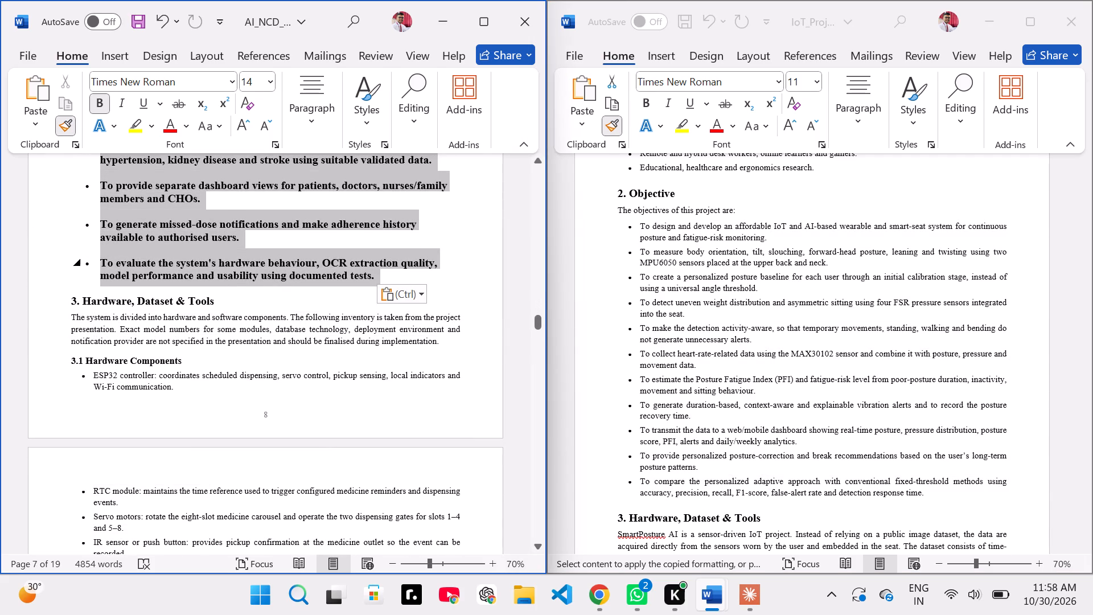
pyautogui.moveTo(377, 281); pyautogui.dragTo(377, 281)
pyautogui.scroll(5, 244, 286)
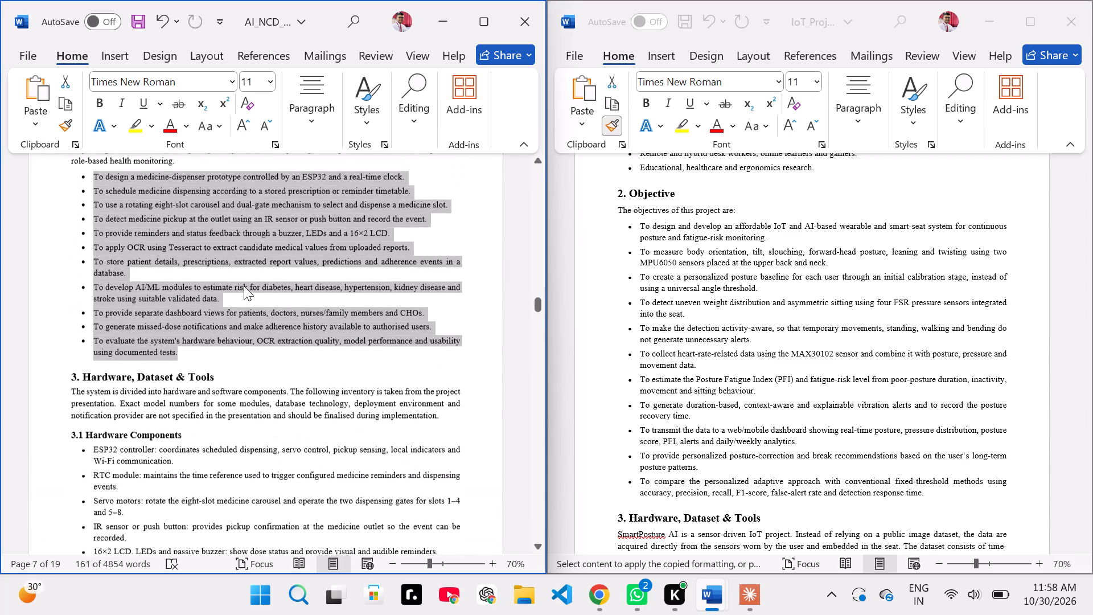
pyautogui.scroll(1, 244, 286)
pyautogui.click(137, 330)
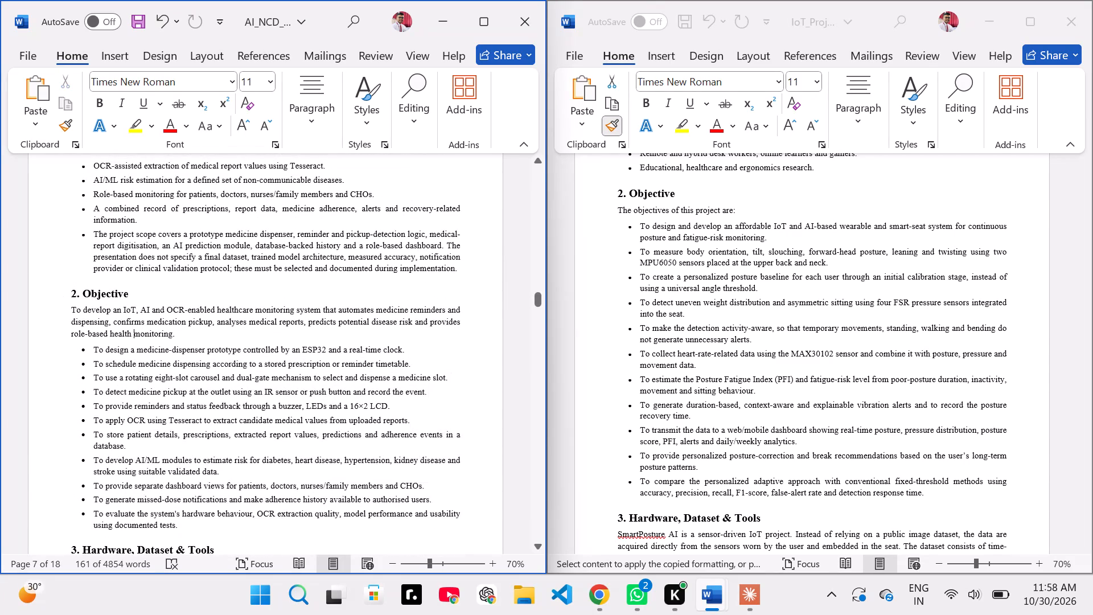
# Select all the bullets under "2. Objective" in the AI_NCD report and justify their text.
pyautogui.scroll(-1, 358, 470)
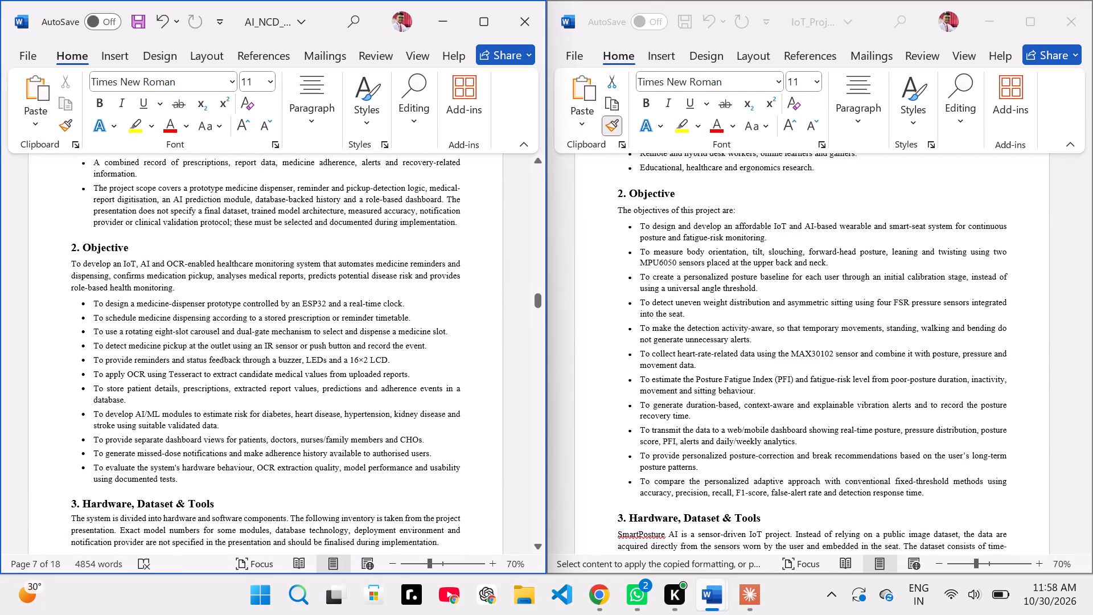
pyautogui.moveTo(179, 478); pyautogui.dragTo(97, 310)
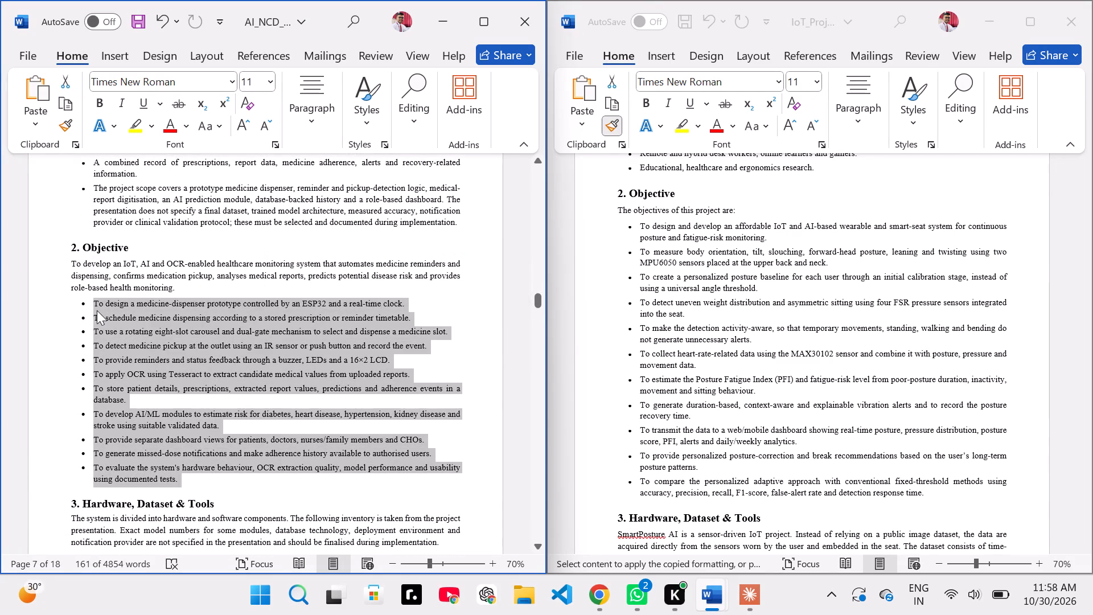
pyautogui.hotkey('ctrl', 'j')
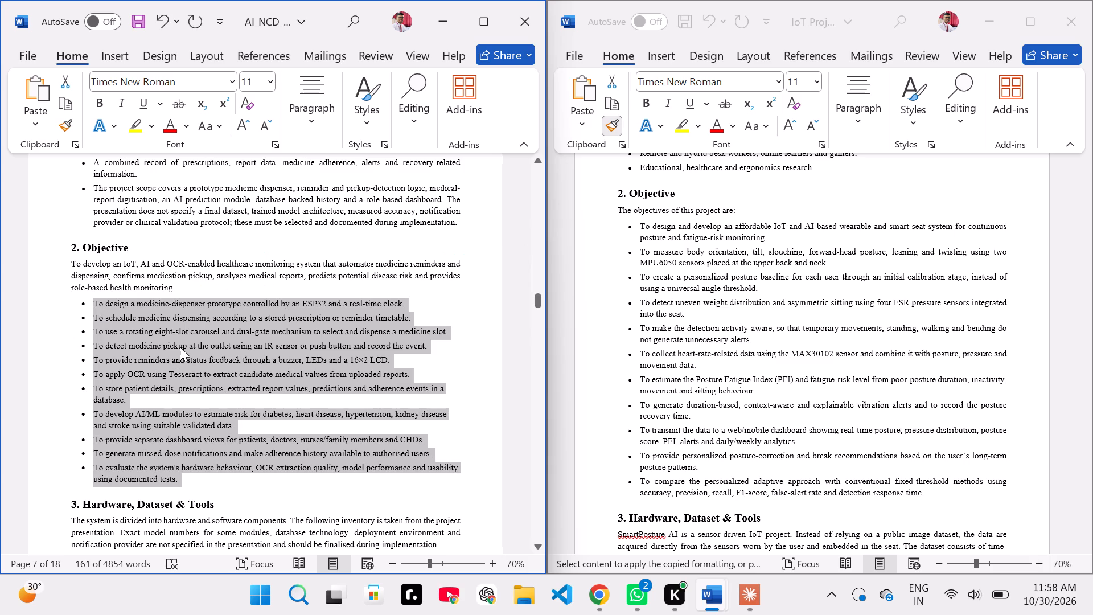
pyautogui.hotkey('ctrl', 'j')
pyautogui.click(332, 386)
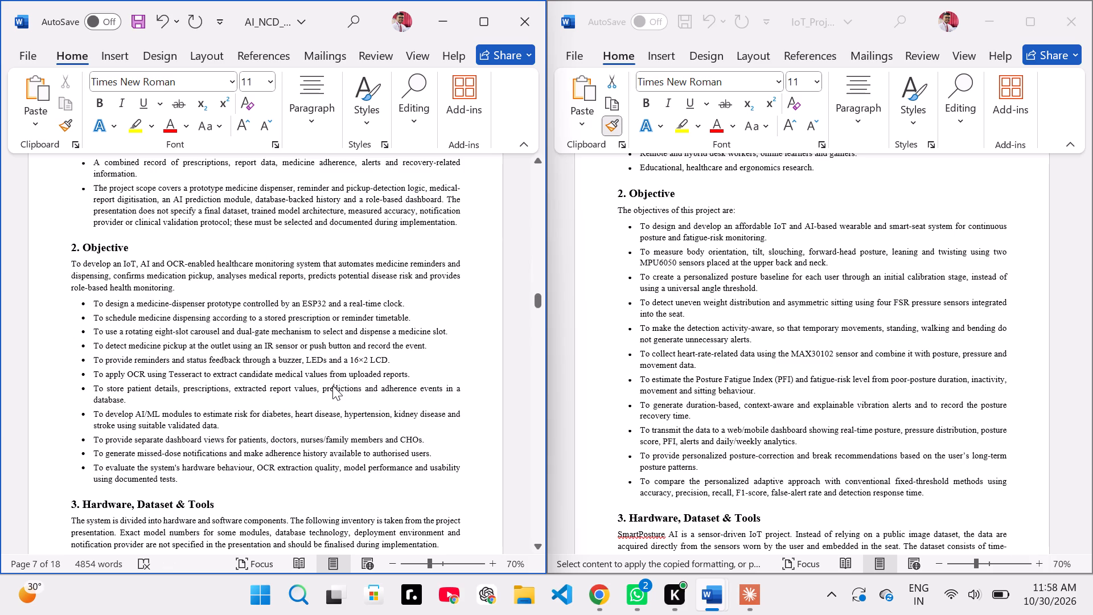
# Compare the content and layout of section "3. Hardware, Dataset & Tools" in the AI_NCD report and the reference report.
pyautogui.scroll(-2, 332, 386)
pyautogui.scroll(-3, 833, 382)
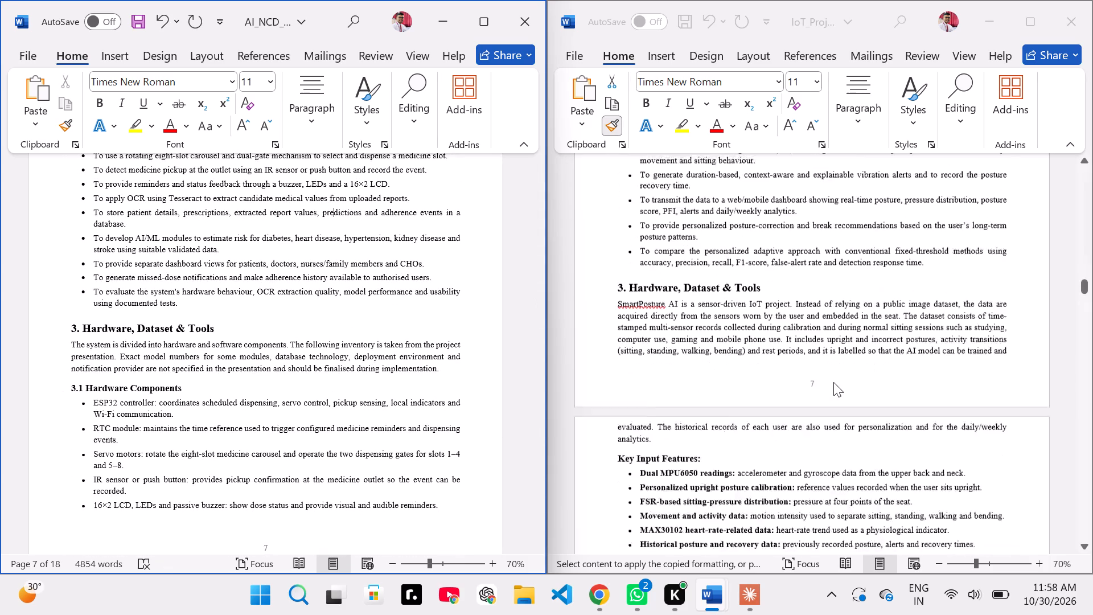
pyautogui.scroll(-1, 289, 403)
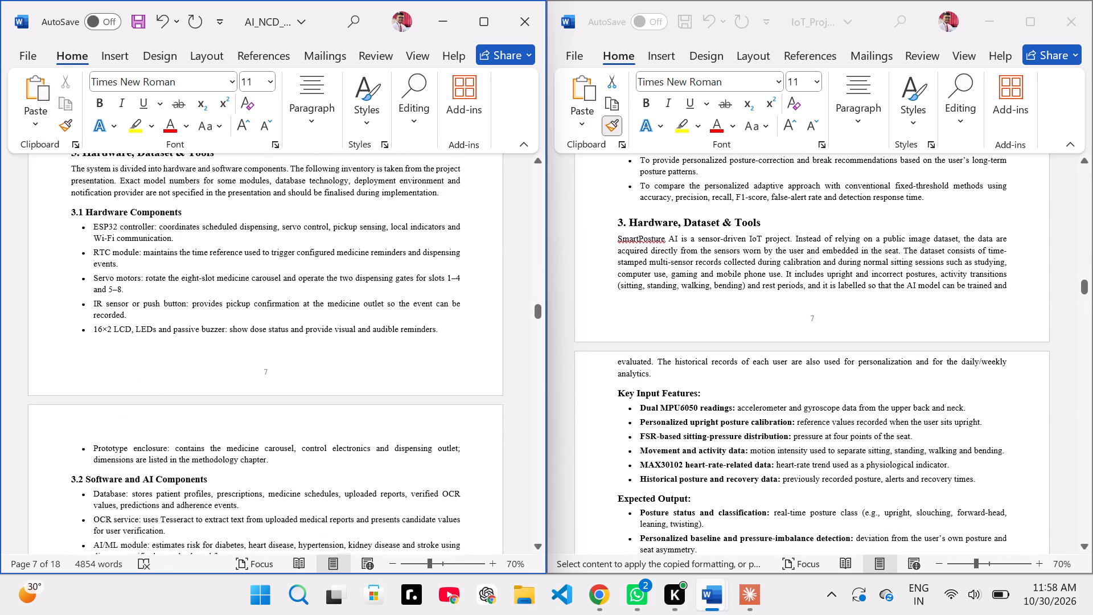
pyautogui.scroll(1, 289, 403)
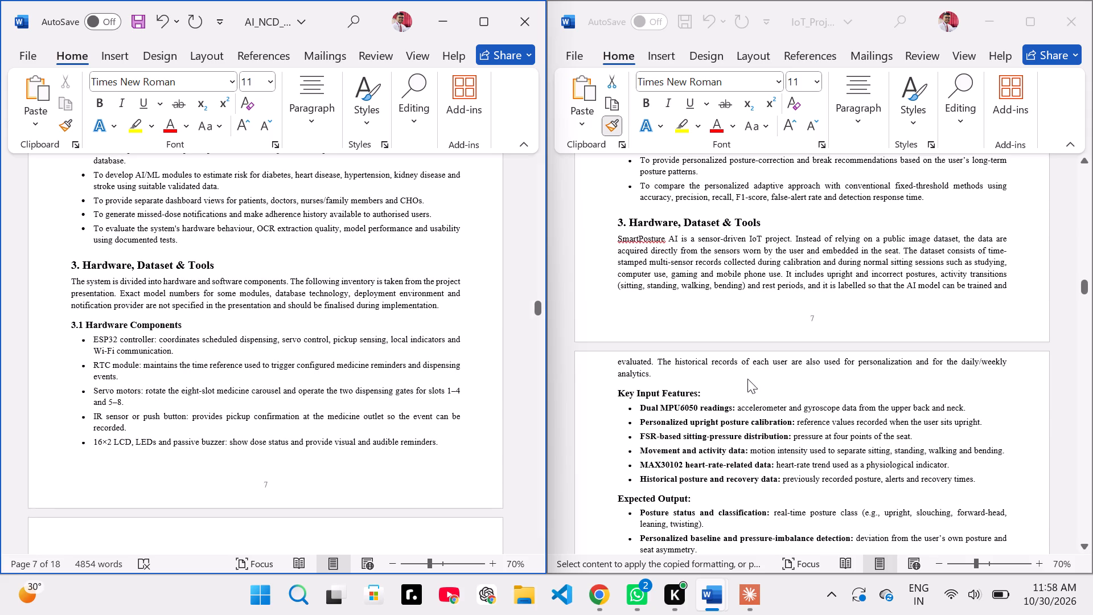
pyautogui.scroll(-1, 762, 379)
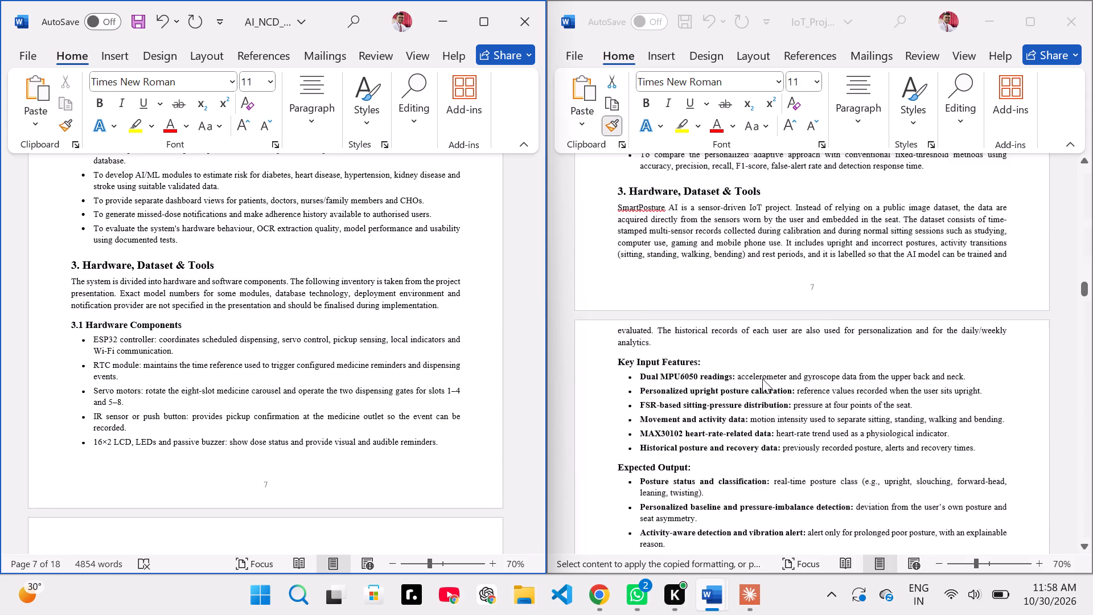
pyautogui.scroll(-1, 762, 379)
pyautogui.scroll(-1, 316, 351)
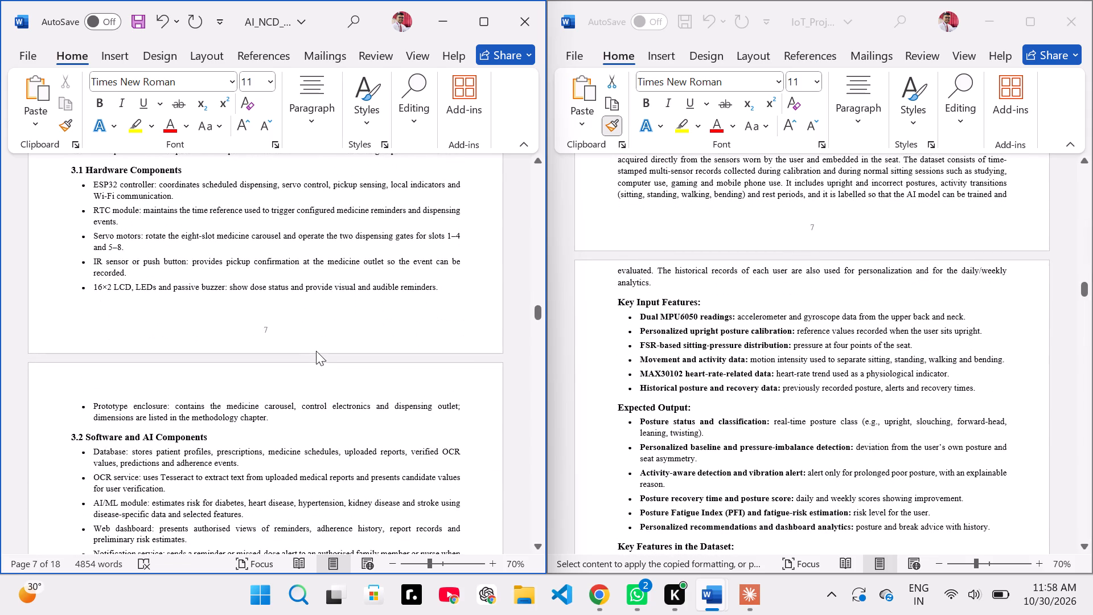
pyautogui.scroll(-2, 316, 351)
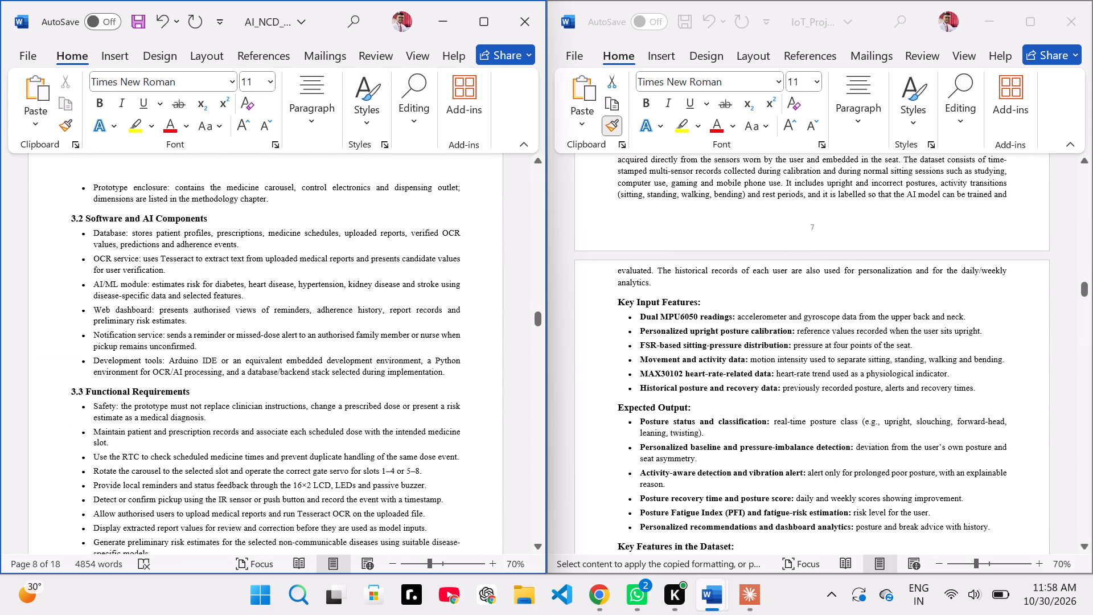
pyautogui.scroll(2, 316, 351)
pyautogui.scroll(1, 710, 377)
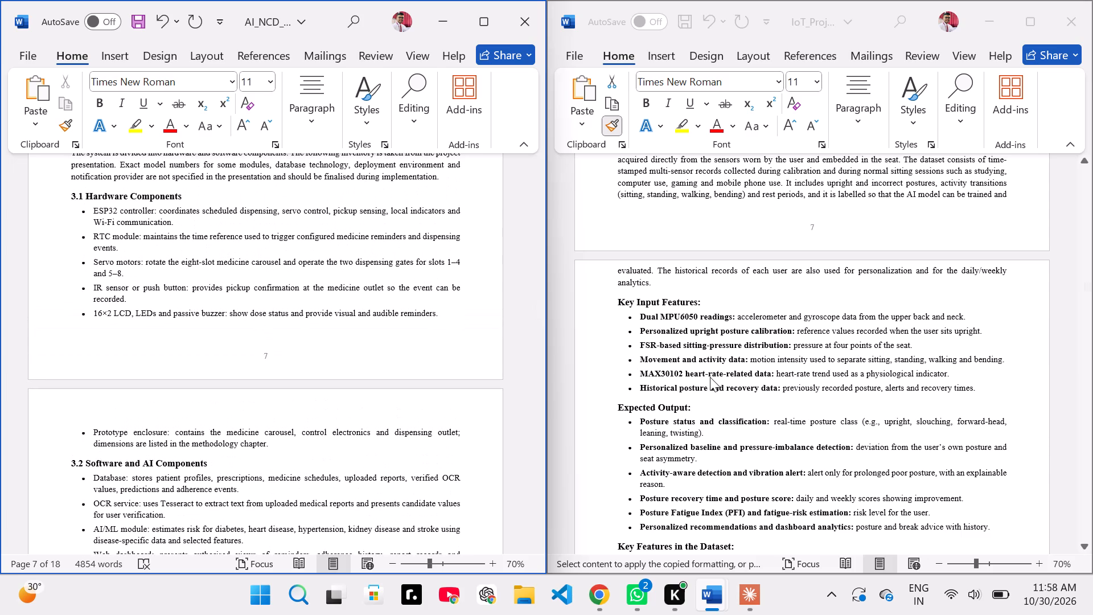
pyautogui.scroll(2, 710, 377)
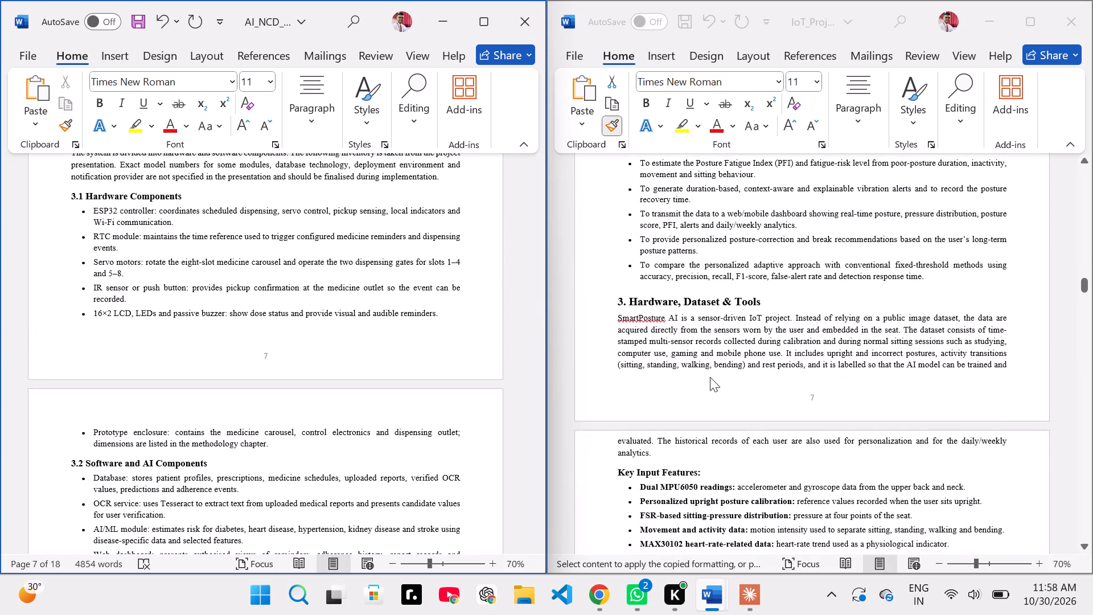
pyautogui.scroll(-1, 710, 377)
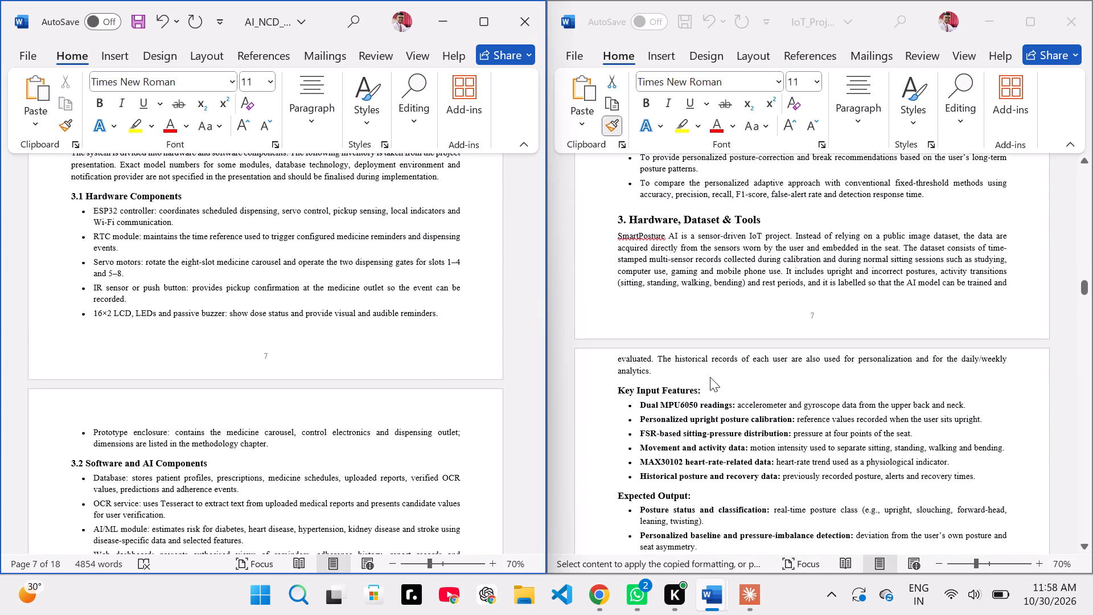
# In the "Servo motors" bullet under "3.1 Hardware Components", change the dispensing gate slot ranges to 1–3 and 4–6.
pyautogui.click(465, 262)
pyautogui.click(460, 262)
pyautogui.press('BackSpace')
pyautogui.press('3')
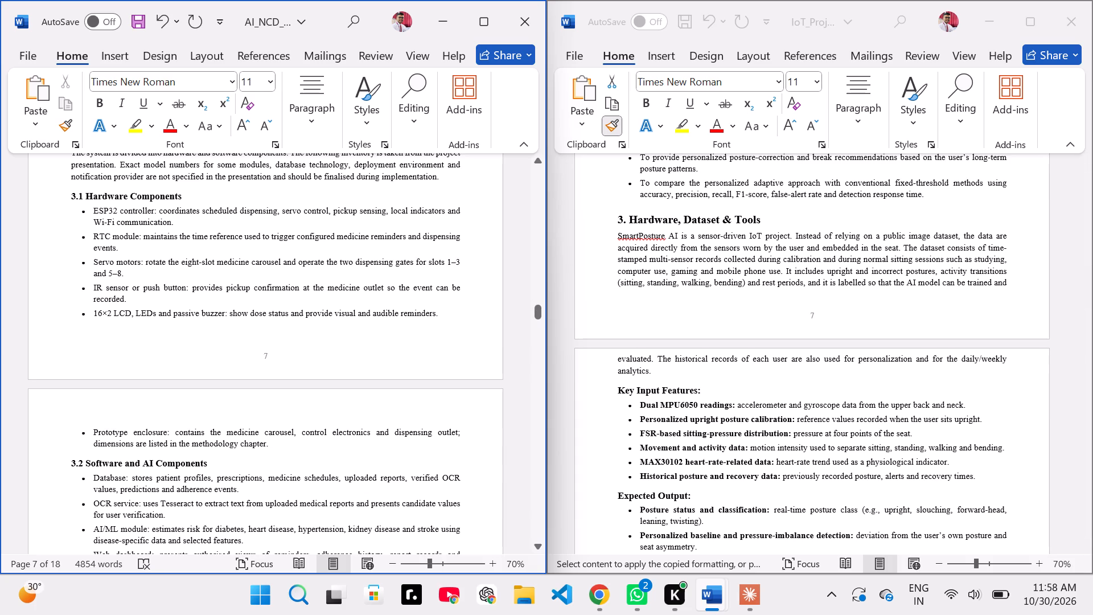
pyautogui.click(112, 268)
pyautogui.press('BackSpace')
pyautogui.press('4')
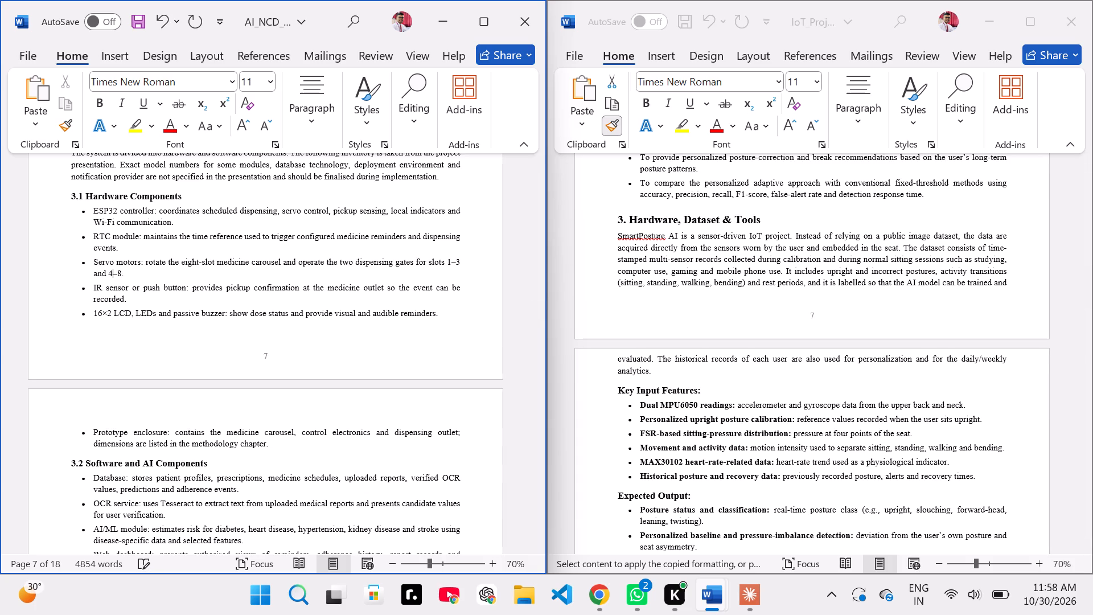
pyautogui.click(121, 269)
pyautogui.press('BackSpace')
pyautogui.press('6')
# Delete the entire "Time module" (RTC module) row from the component table at the end of section 3 in the AI_NCD report.
pyautogui.scroll(-3, 289, 297)
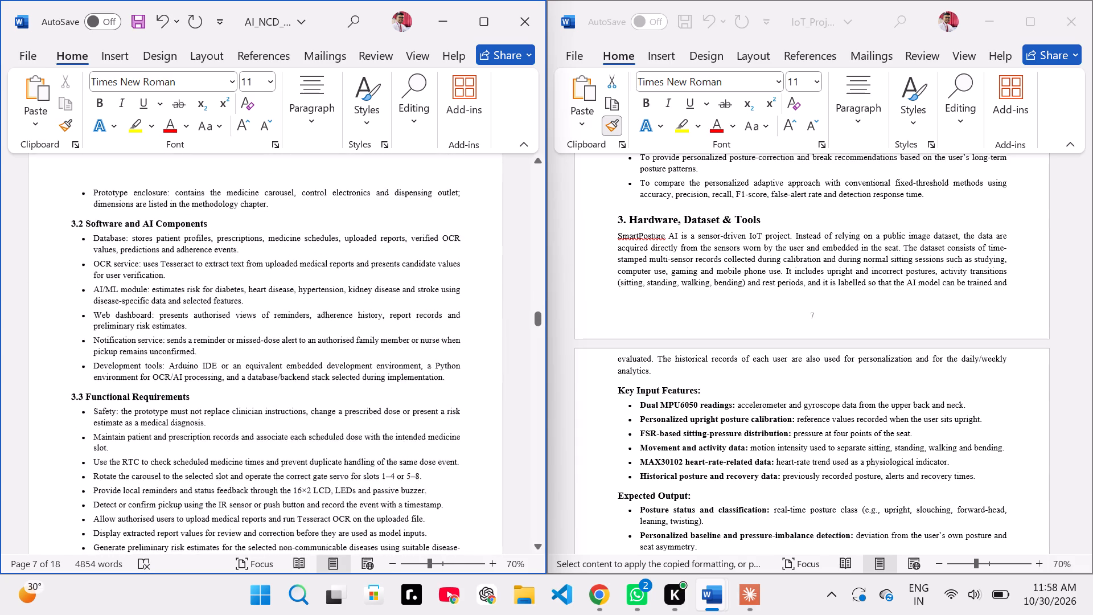
pyautogui.scroll(-1, 289, 297)
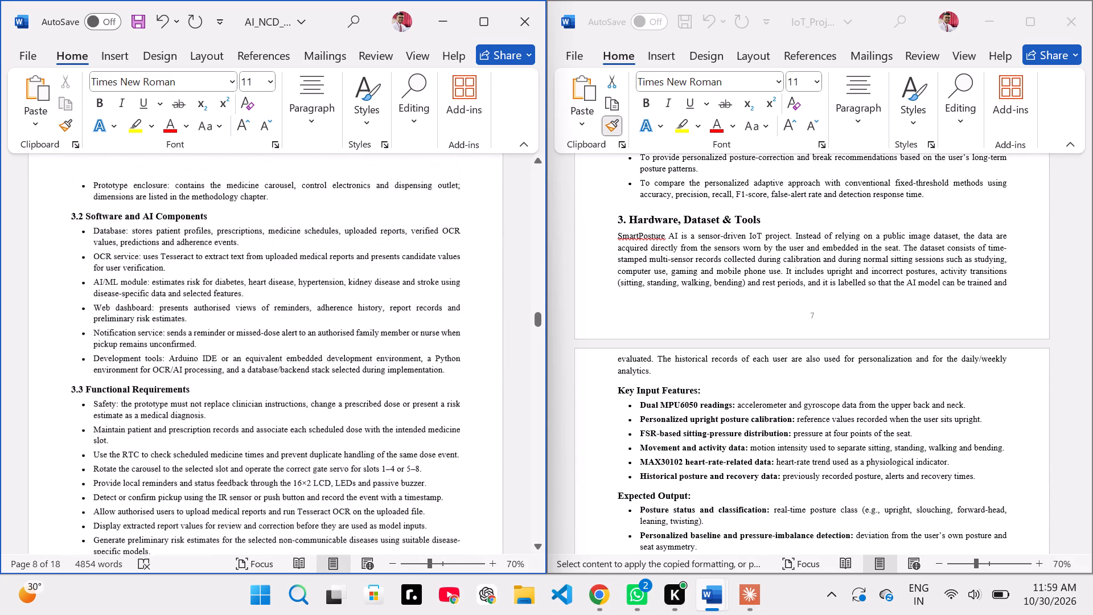
pyautogui.scroll(-2, 814, 420)
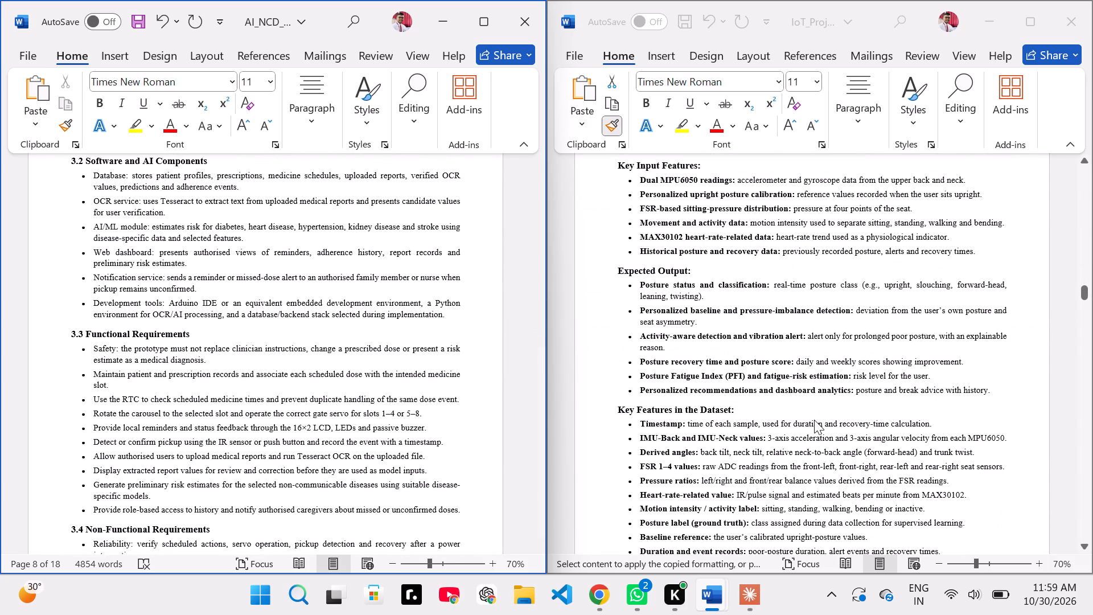
pyautogui.scroll(-1, 373, 405)
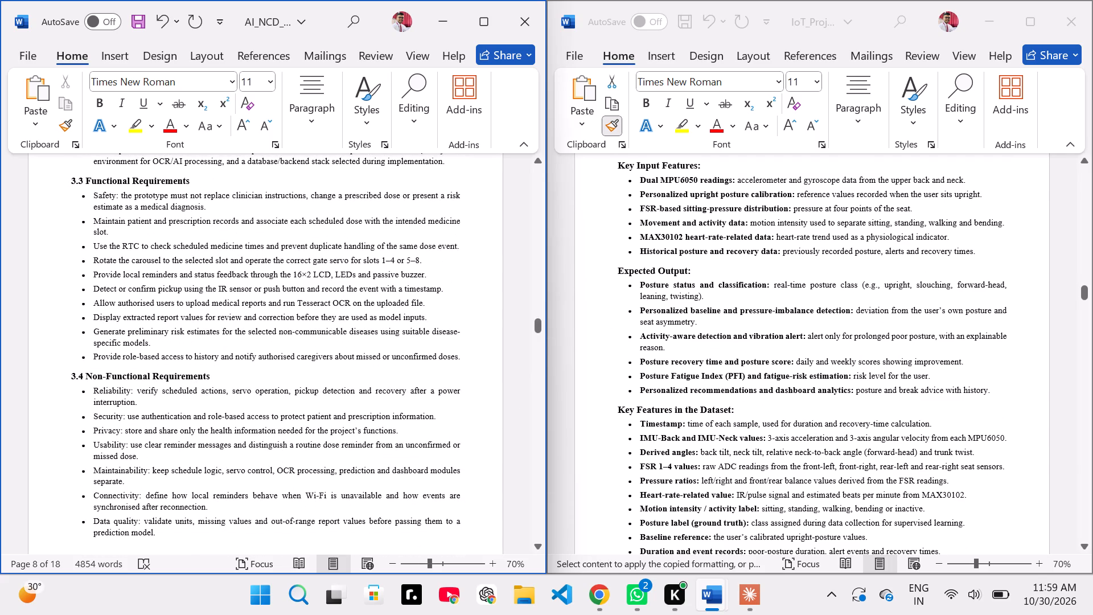
pyautogui.scroll(-1, 373, 405)
pyautogui.scroll(-1, 414, 448)
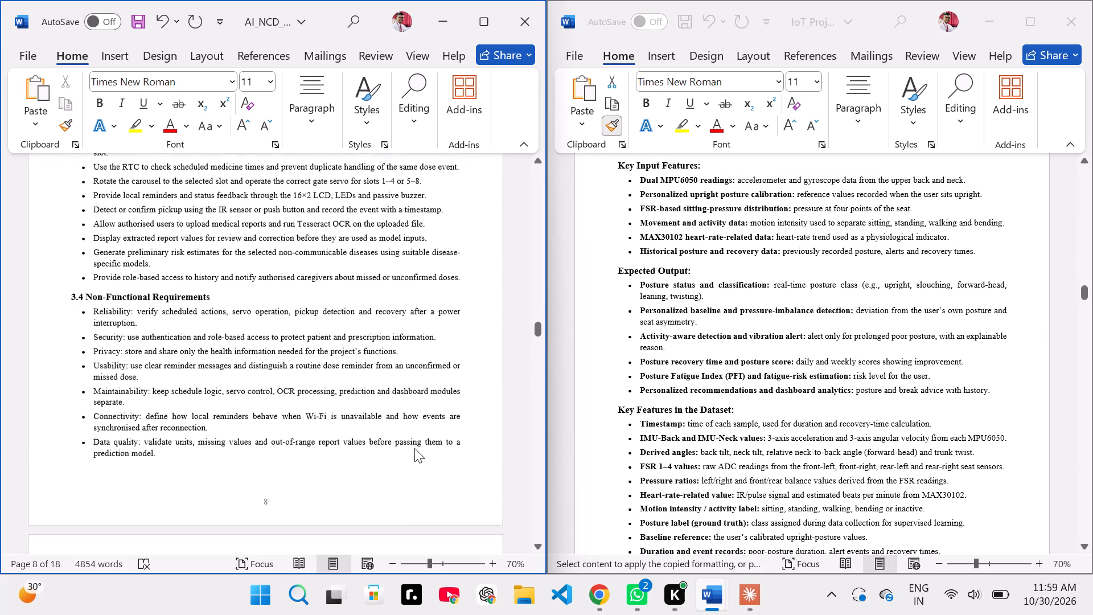
pyautogui.scroll(-3, 414, 448)
pyautogui.scroll(-1, 486, 479)
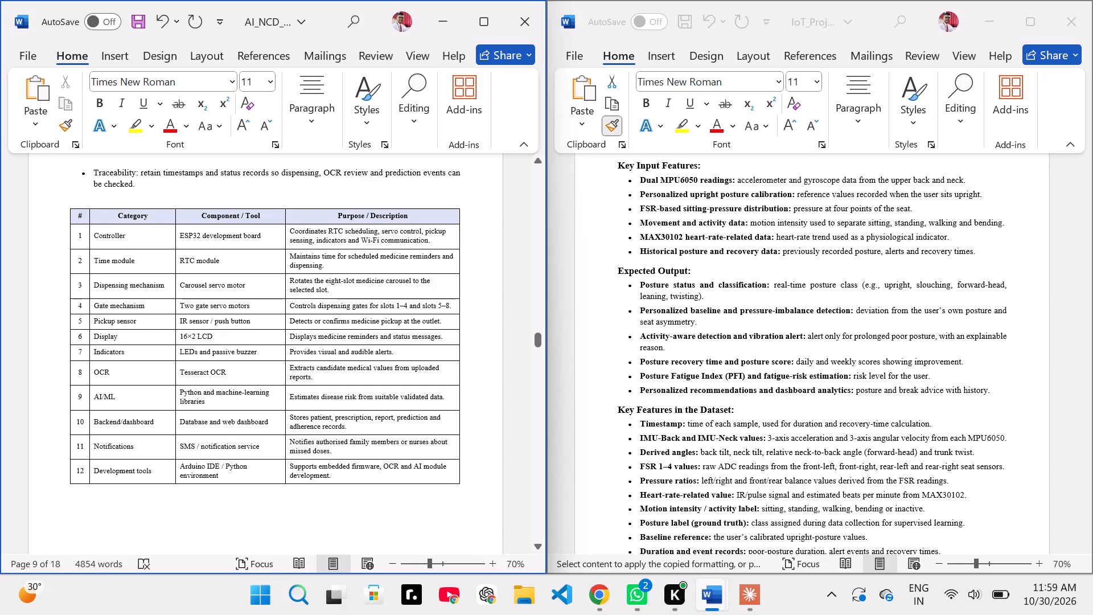
pyautogui.moveTo(75, 261); pyautogui.dragTo(322, 277)
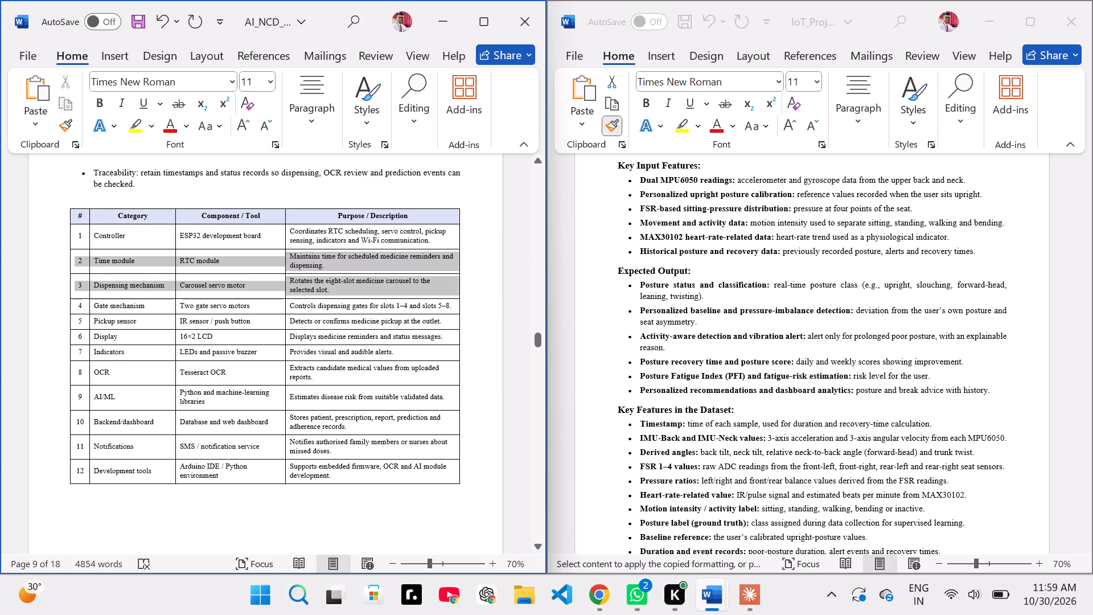
pyautogui.moveTo(322, 277); pyautogui.dragTo(324, 270)
pyautogui.press('BackSpace')
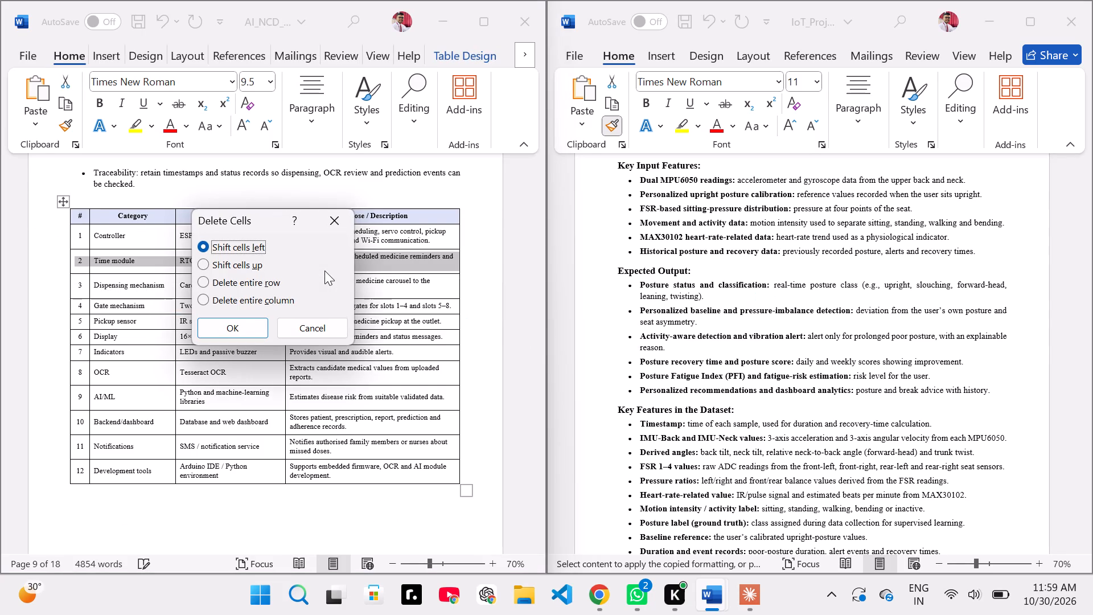
pyautogui.click(200, 282)
pyautogui.click(244, 321)
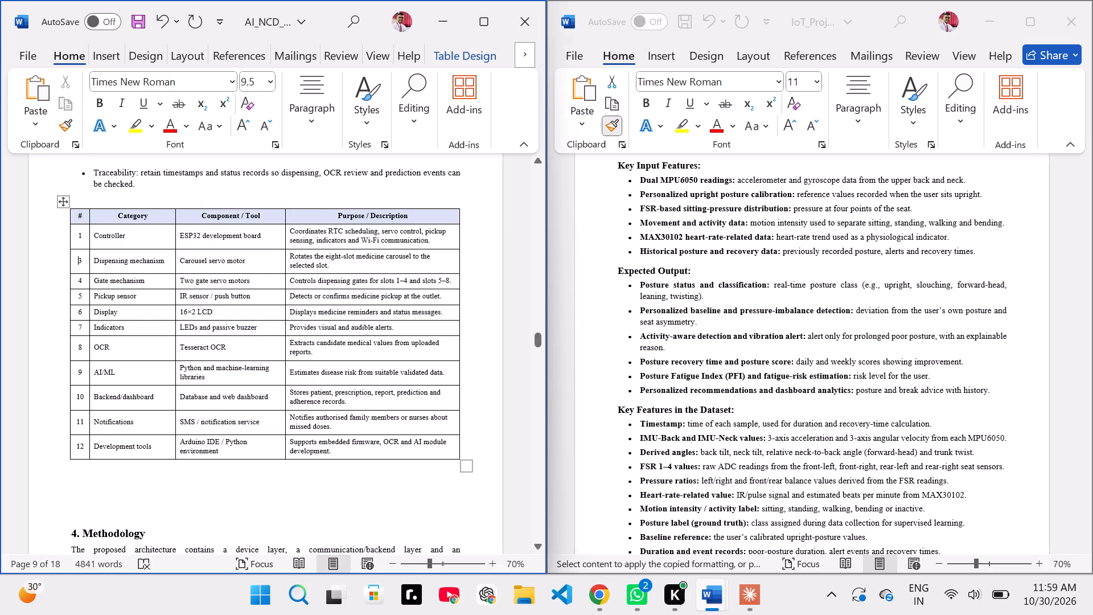
# Renumber the Dispensing mechanism, Gate mechanism and Pickup sensor rows of the component table as 2, 3 and 4.
pyautogui.click(81, 260)
pyautogui.press('BackSpace')
pyautogui.press('2')
pyautogui.click(81, 279)
pyautogui.press('BackSpace')
pyautogui.press('2')
pyautogui.press('BackSpace')
pyautogui.press('3')
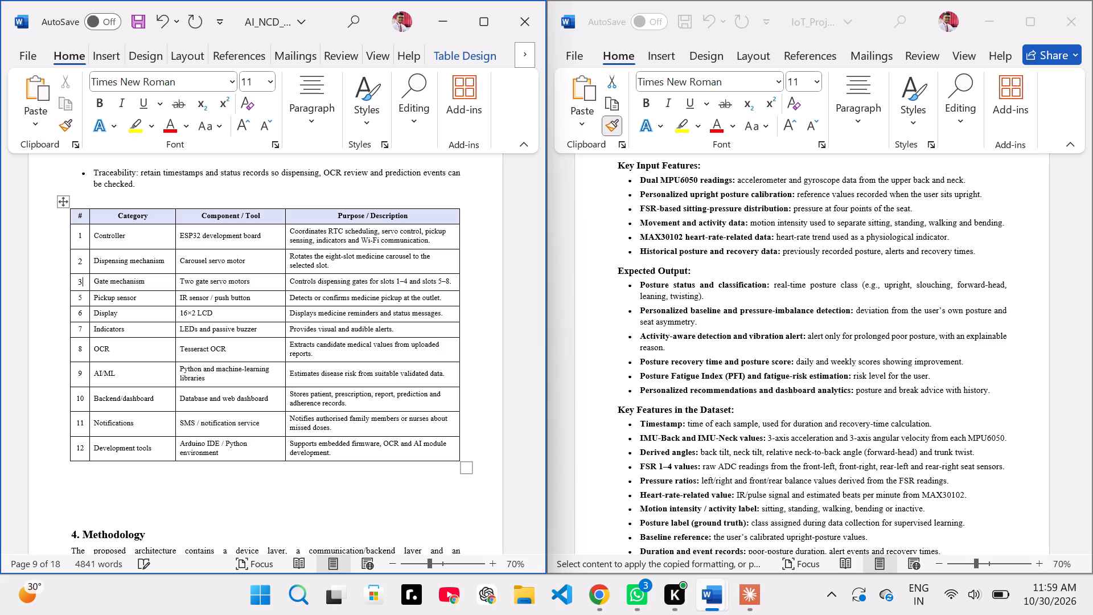
pyautogui.press('Down')
pyautogui.press('BackSpace')
pyautogui.press('3')
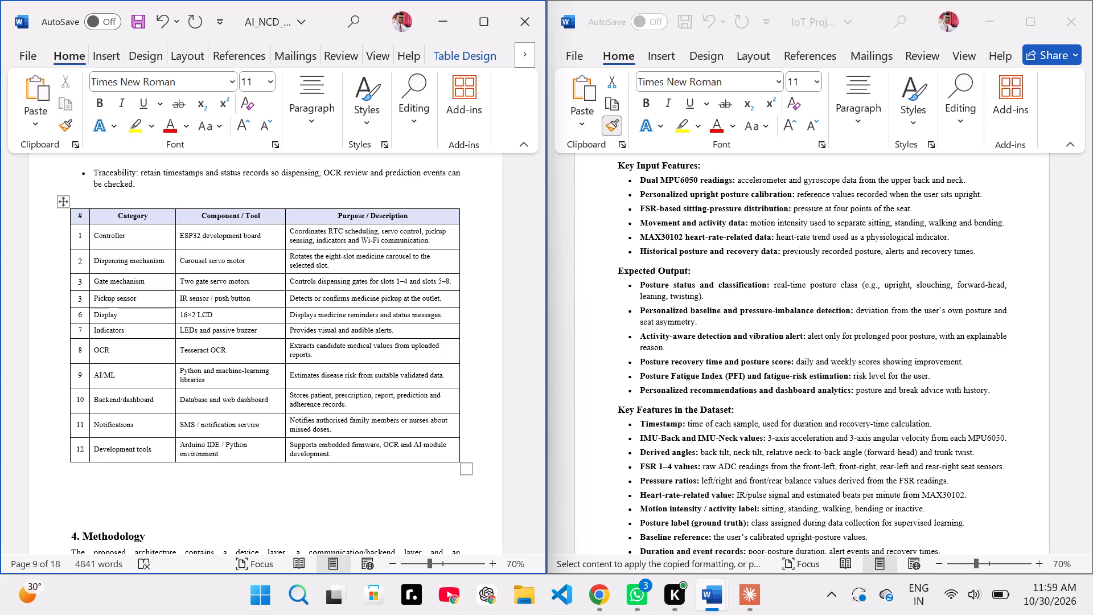
pyautogui.press('BackSpace')
pyautogui.press('4')
# Renumber the Display, Indicators, OCR and AI/ML rows of the component table as 5, 6, 7 and 8.
pyautogui.press('Down')
pyautogui.press('BackSpace')
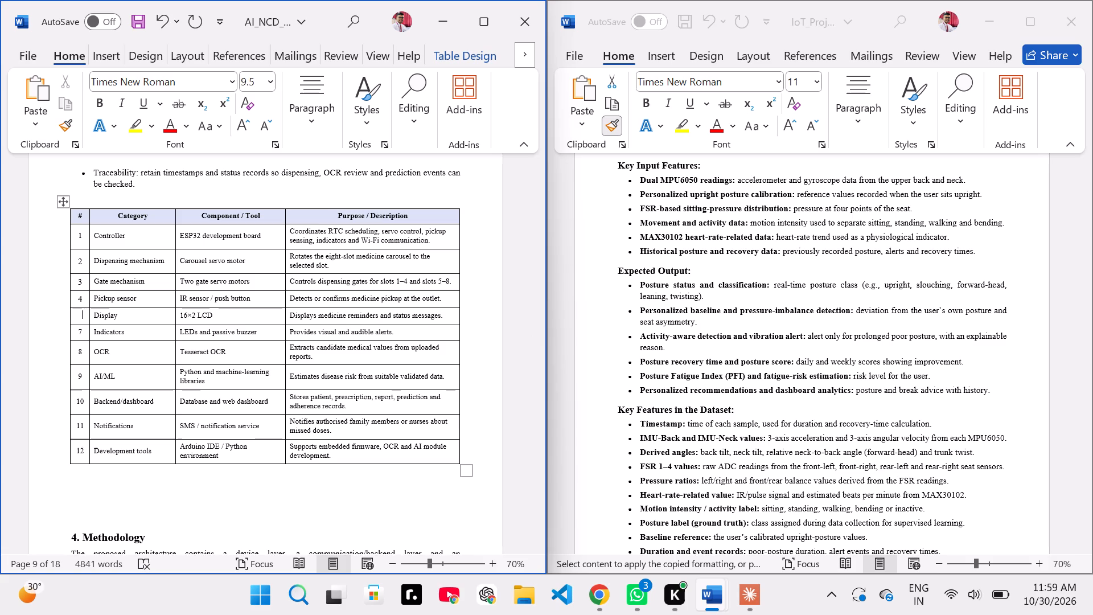
pyautogui.press('5')
pyautogui.press('Down')
pyautogui.press('BackSpace')
pyautogui.press('6')
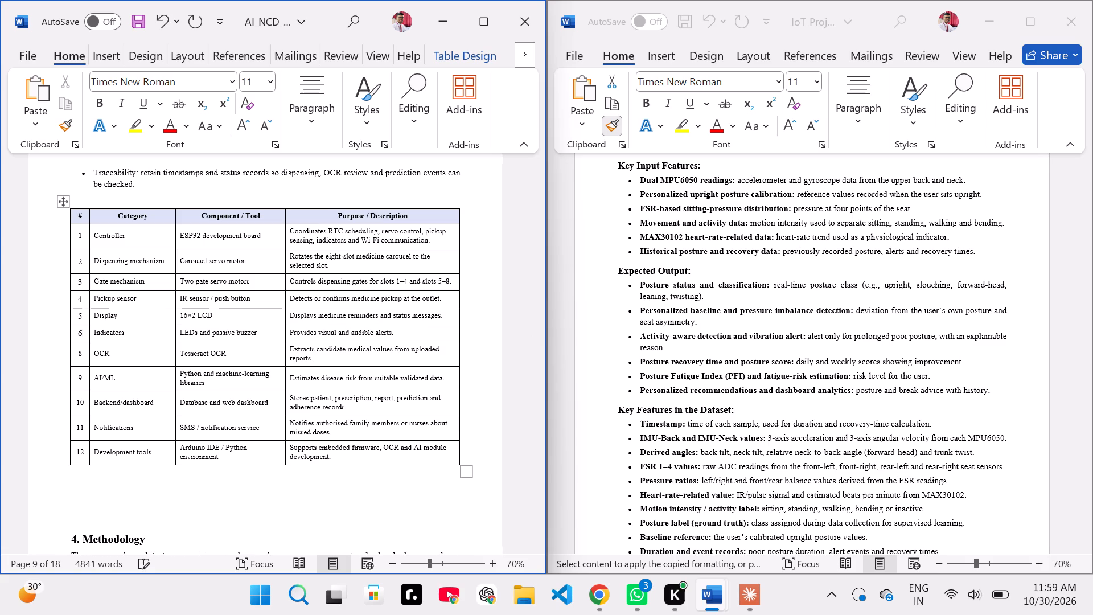
pyautogui.press('Down')
pyautogui.press('BackSpace')
pyautogui.press('7')
pyautogui.press('Down')
pyautogui.press('BackSpace')
pyautogui.press('8')
# Renumber the Backend/dashboard, Notifications and Development tools rows of the component table as 9, 10 and 11.
pyautogui.press('Down')
pyautogui.press('BackSpace')
pyautogui.press('9')
pyautogui.press('BackSpace')
pyautogui.press('BackSpace')
pyautogui.press('9')
pyautogui.press('Down')
pyautogui.press('BackSpace')
pyautogui.press('0')
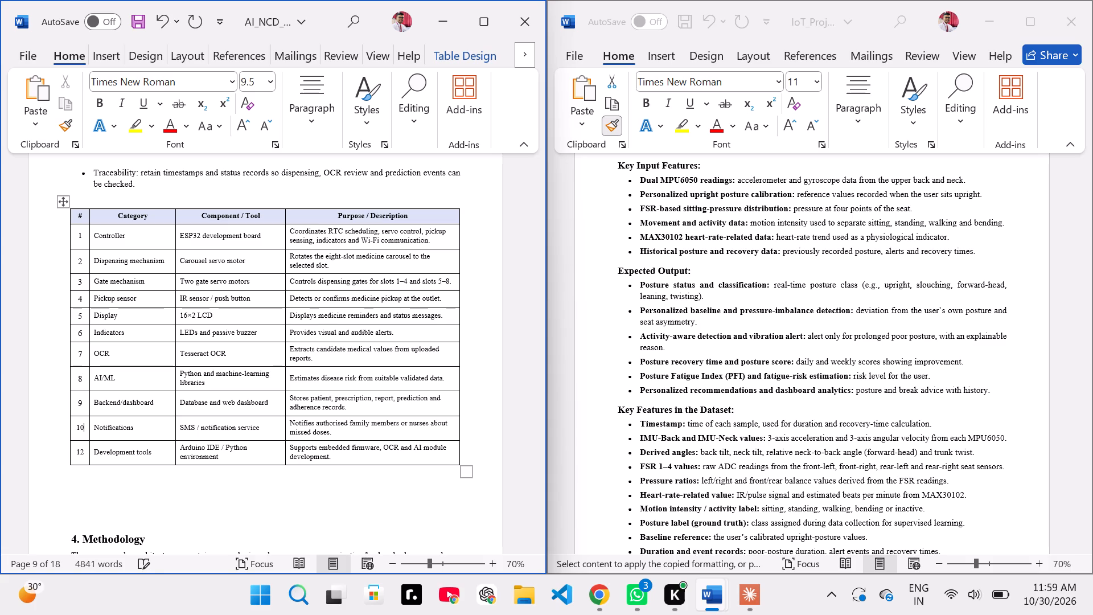
pyautogui.press('Down')
pyautogui.press('BackSpace')
pyautogui.press('1')
# Check the spacing in the reference report and remove the surplus blank lines between the component table and "4. Methodology" in the AI_NCD report.
pyautogui.scroll(-4, 769, 322)
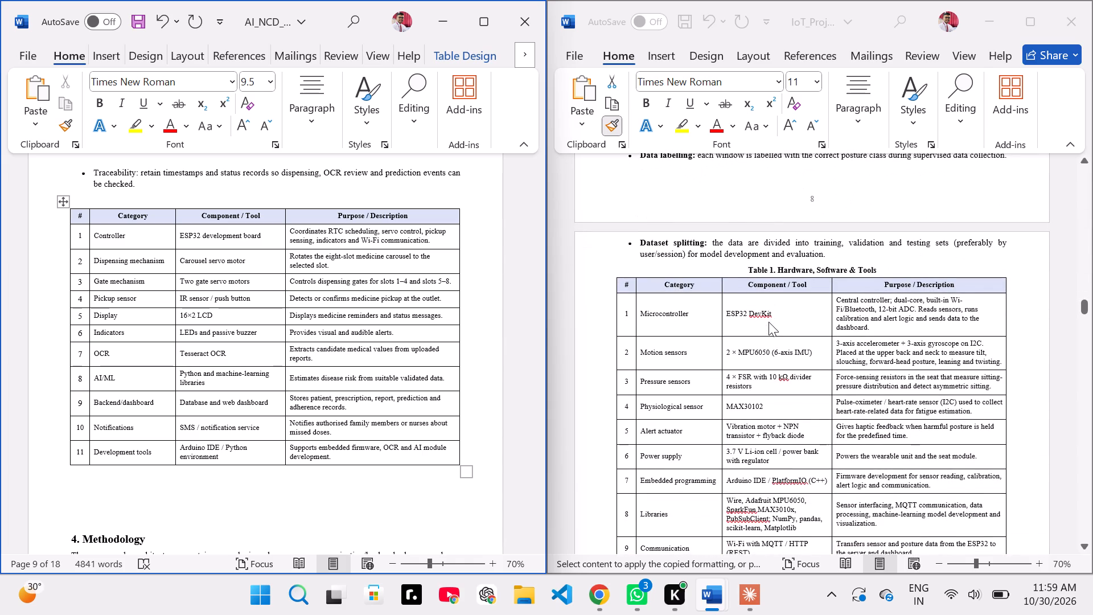
pyautogui.scroll(-1, 769, 322)
pyautogui.click(120, 516)
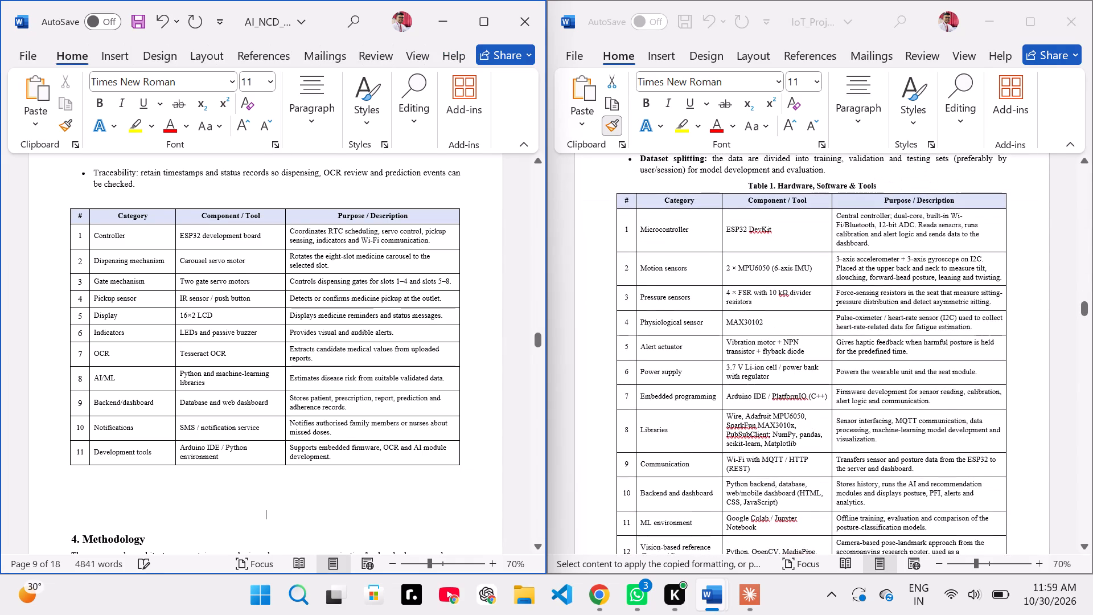
pyautogui.scroll(-5, 685, 428)
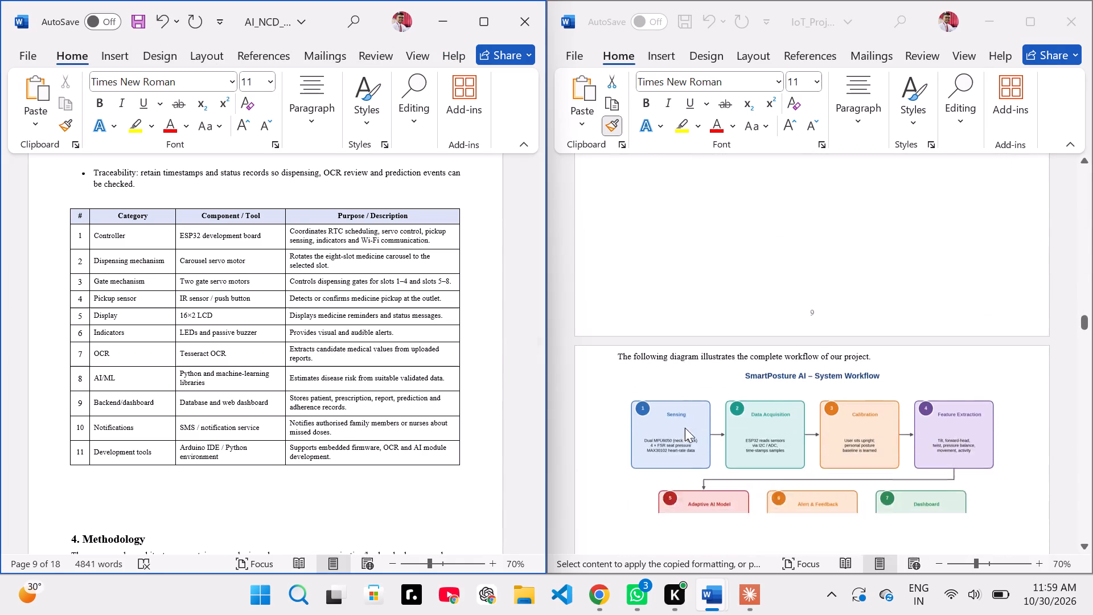
pyautogui.scroll(-4, 212, 481)
pyautogui.scroll(2, 212, 481)
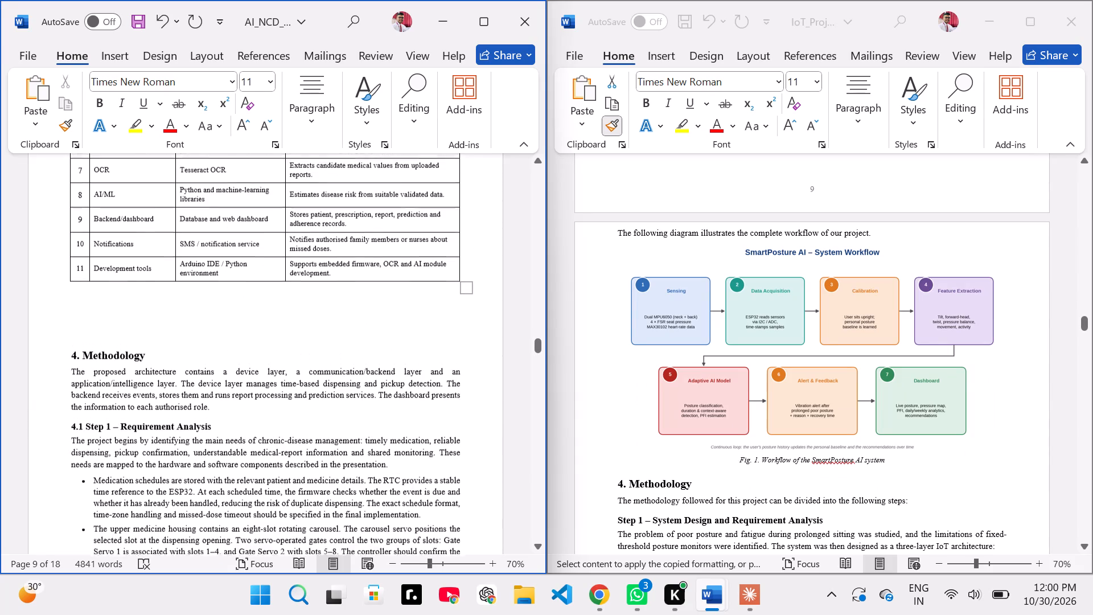
pyautogui.press('BackSpace')
pyautogui.press('BackSpace')
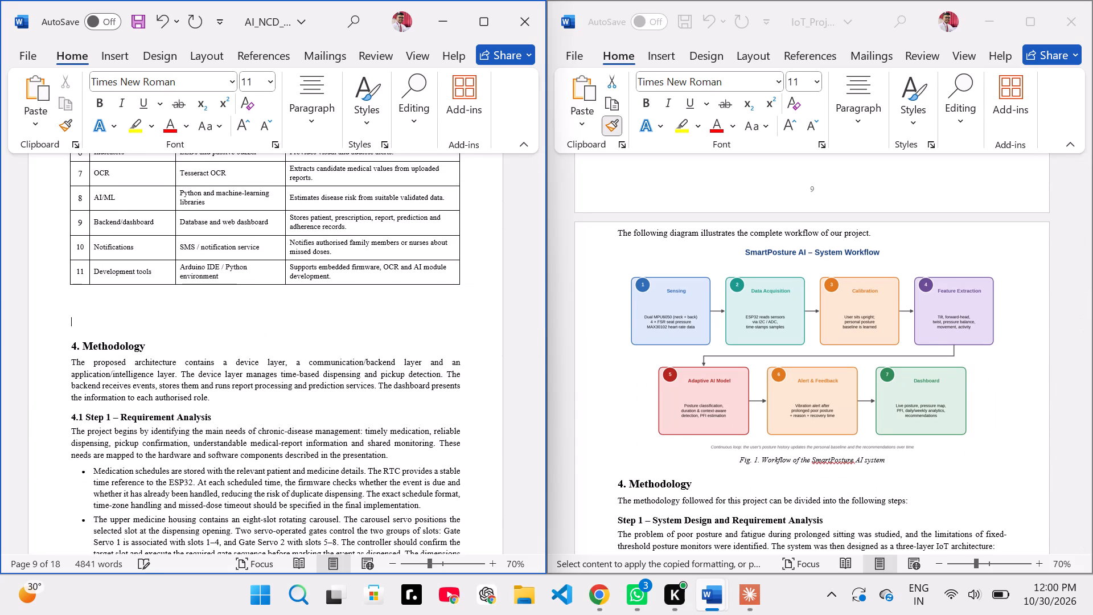
pyautogui.press('BackSpace')
pyautogui.scroll(2, 212, 481)
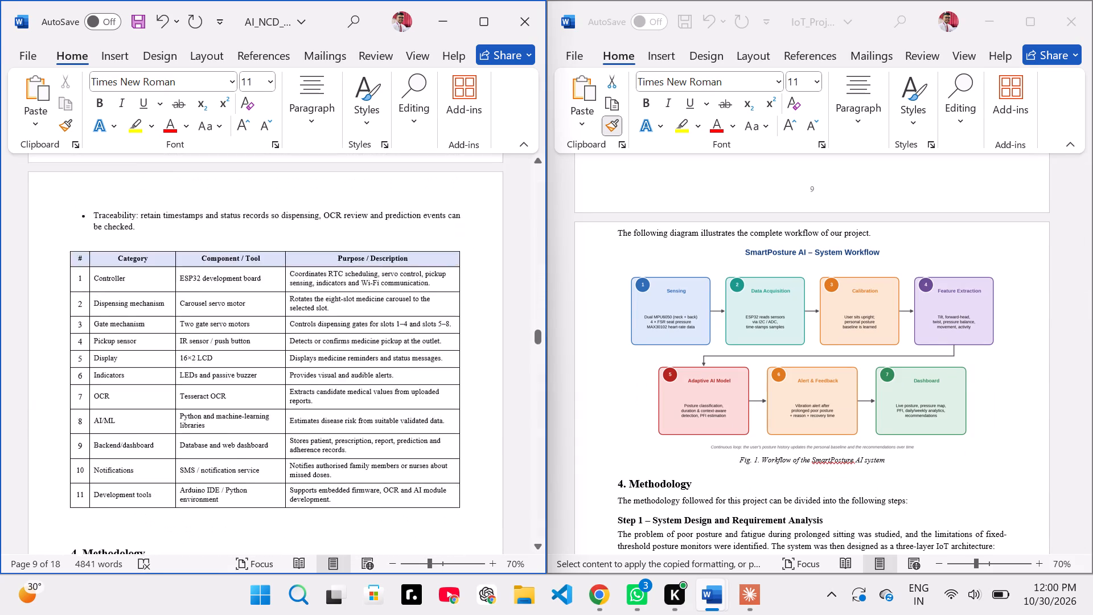
pyautogui.scroll(1, 212, 481)
pyautogui.scroll(-3, 212, 481)
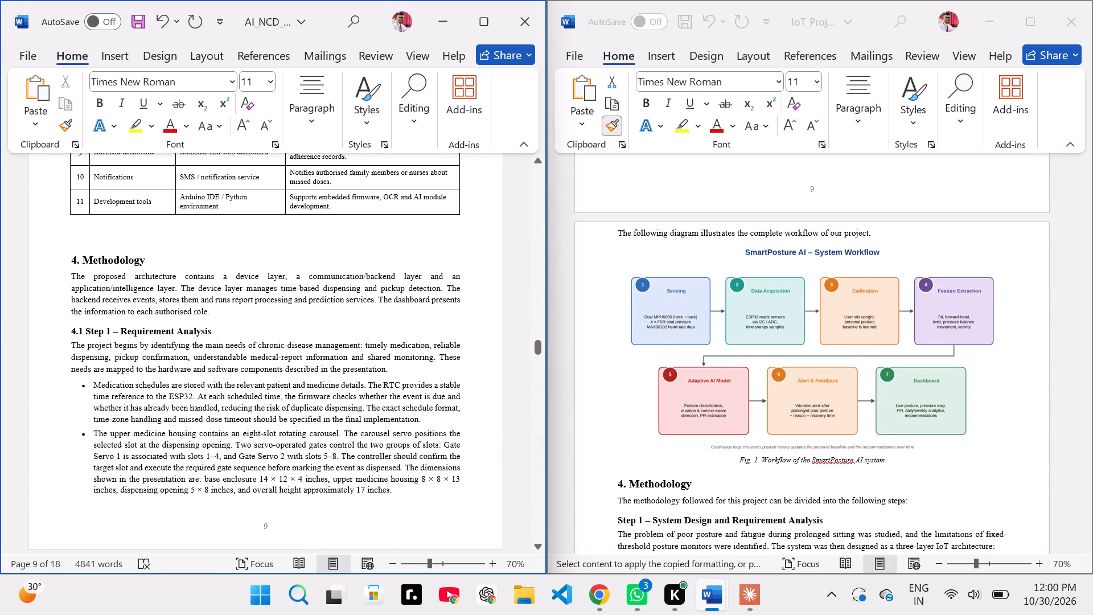
pyautogui.press('BackSpace')
# Compare the content and layout of section "4. Methodology" through Step 2 in the AI_NCD report and the reference report.
pyautogui.scroll(-1, 283, 418)
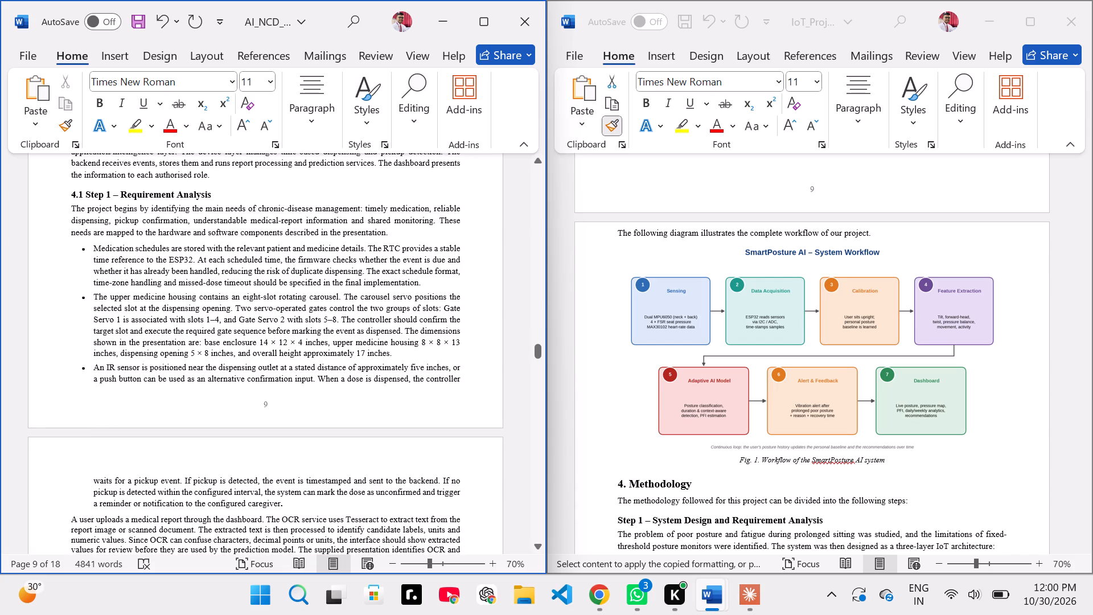
pyautogui.scroll(-2, 1014, 245)
pyautogui.scroll(-1, 874, 293)
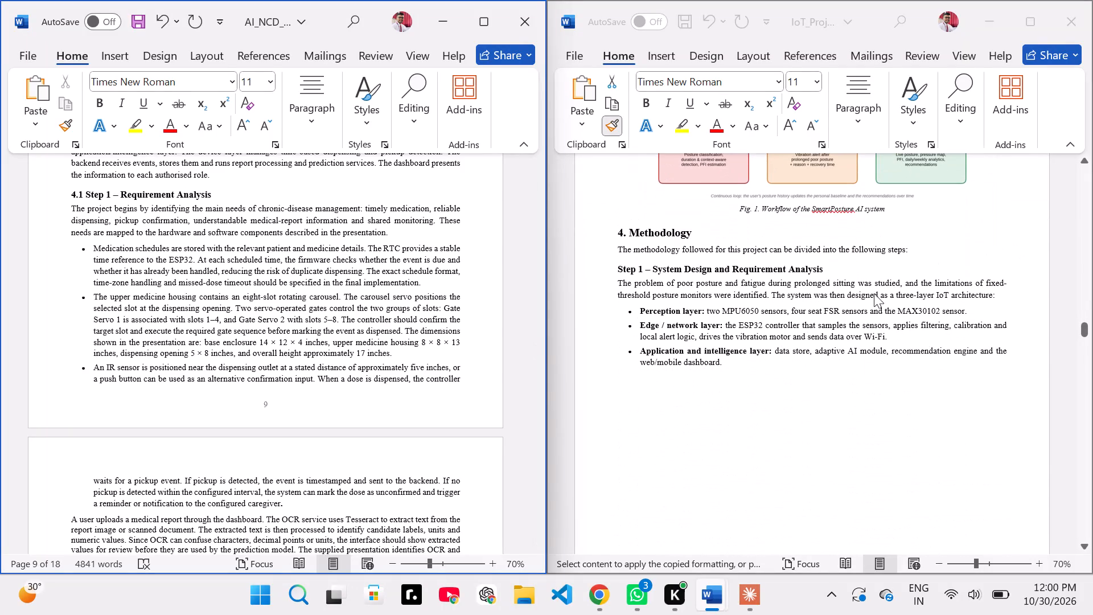
pyautogui.scroll(-4, 874, 293)
pyautogui.scroll(-2, 317, 493)
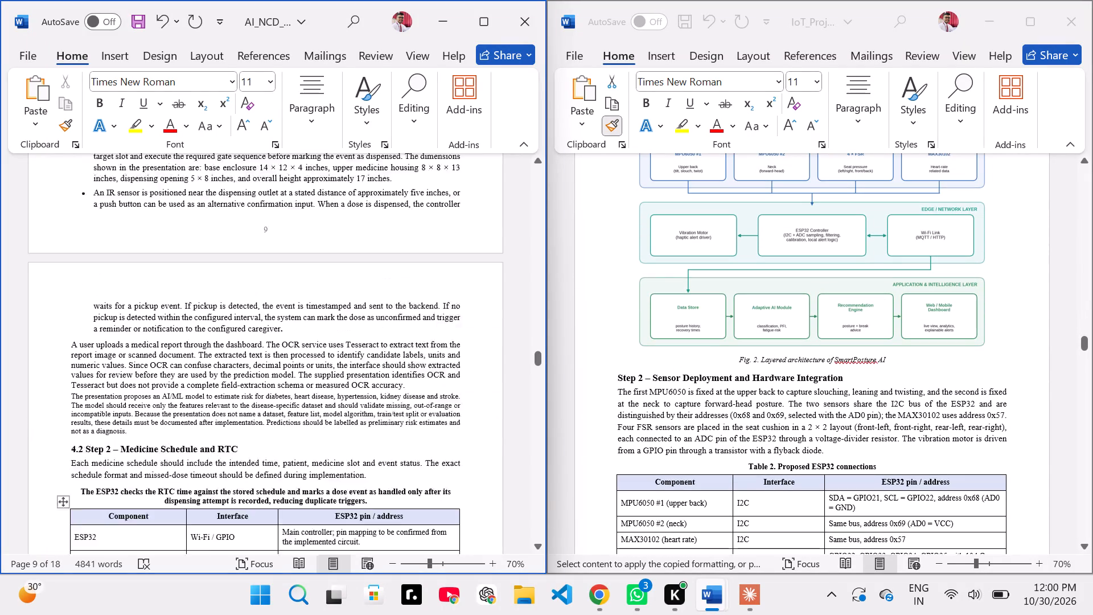
pyautogui.scroll(2, 245, 387)
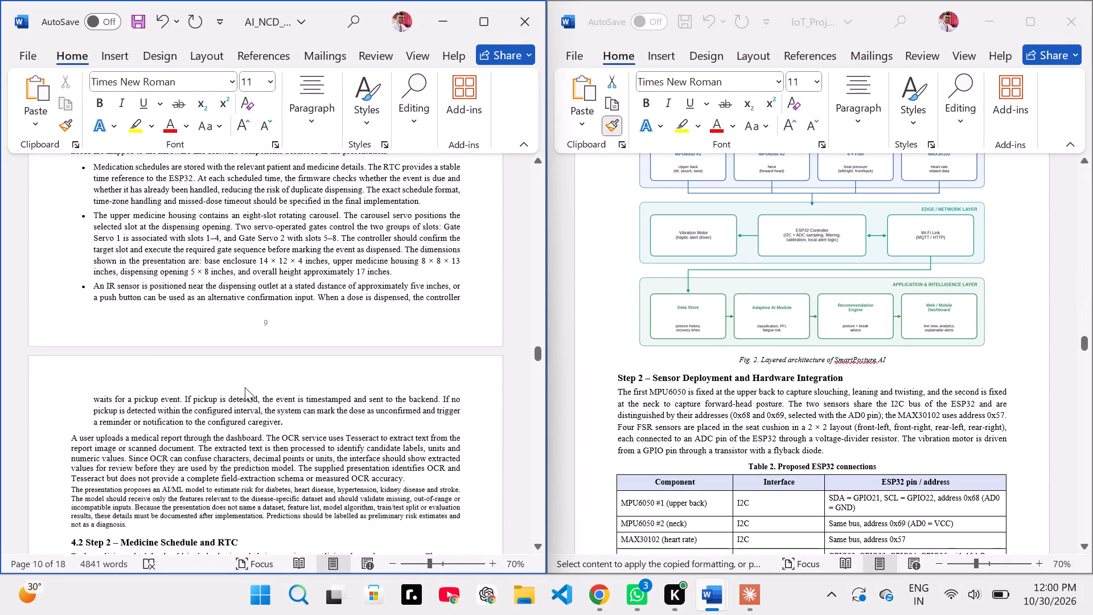
pyautogui.scroll(-1, 280, 454)
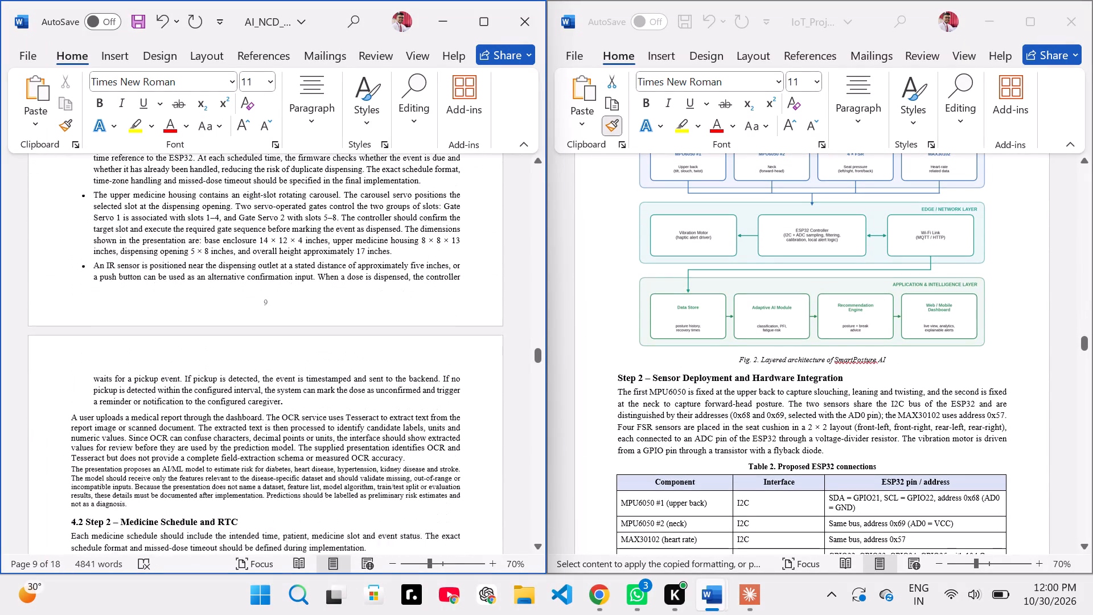
pyautogui.scroll(-1, 280, 454)
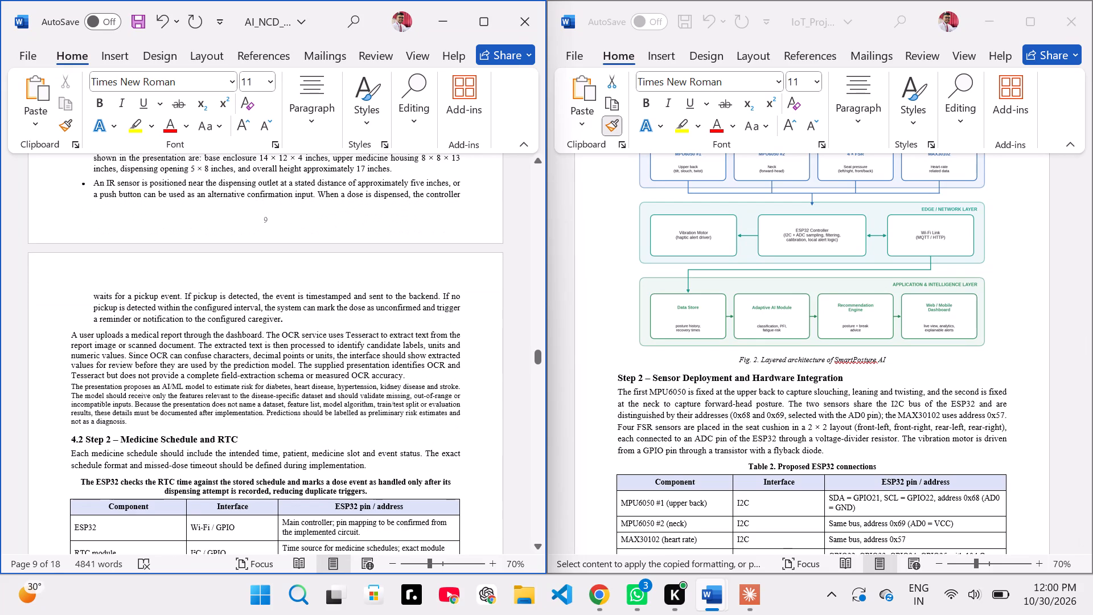
pyautogui.scroll(3, 280, 454)
pyautogui.scroll(-1, 280, 454)
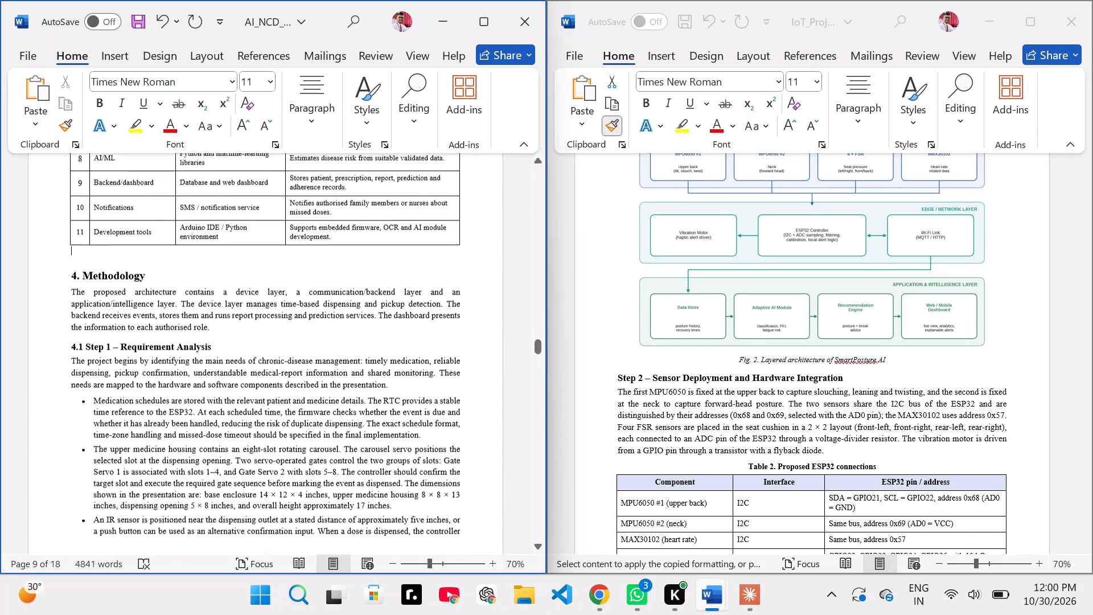
# Review the formatting and hardware descriptions in sections 1 to 3 of the AI_NCD report.
pyautogui.scroll(5, 280, 454)
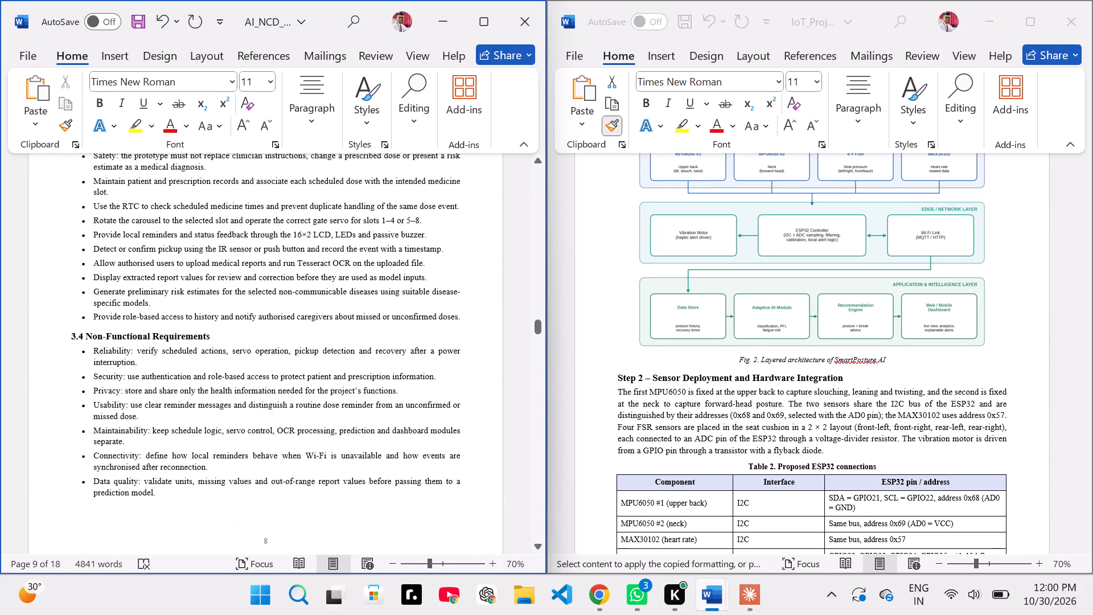
pyautogui.moveTo(146, 386); pyautogui.dragTo(225, 407)
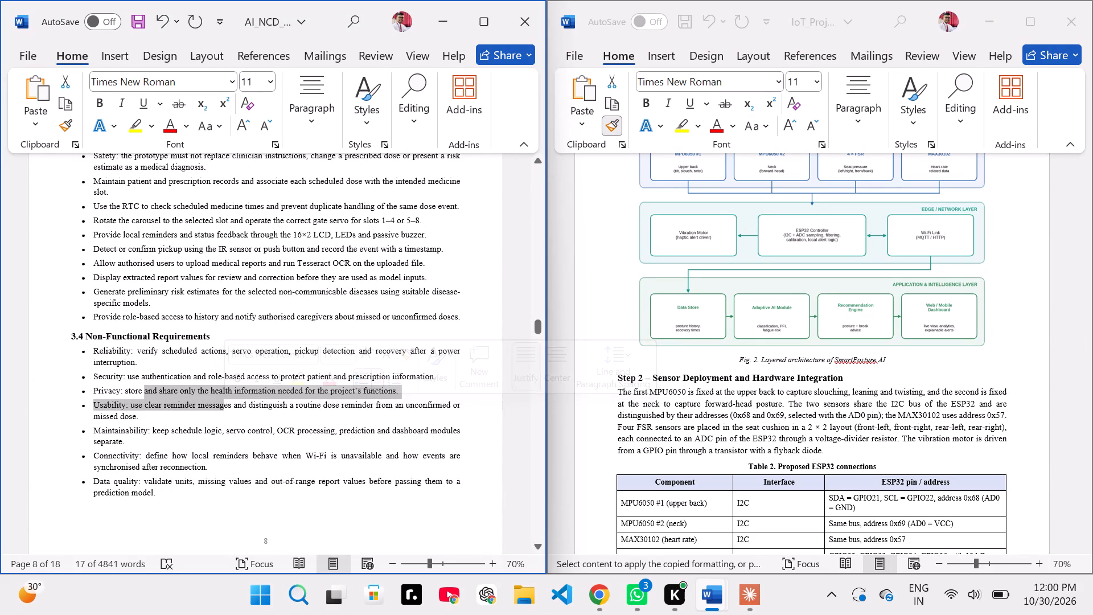
pyautogui.scroll(5, 277, 457)
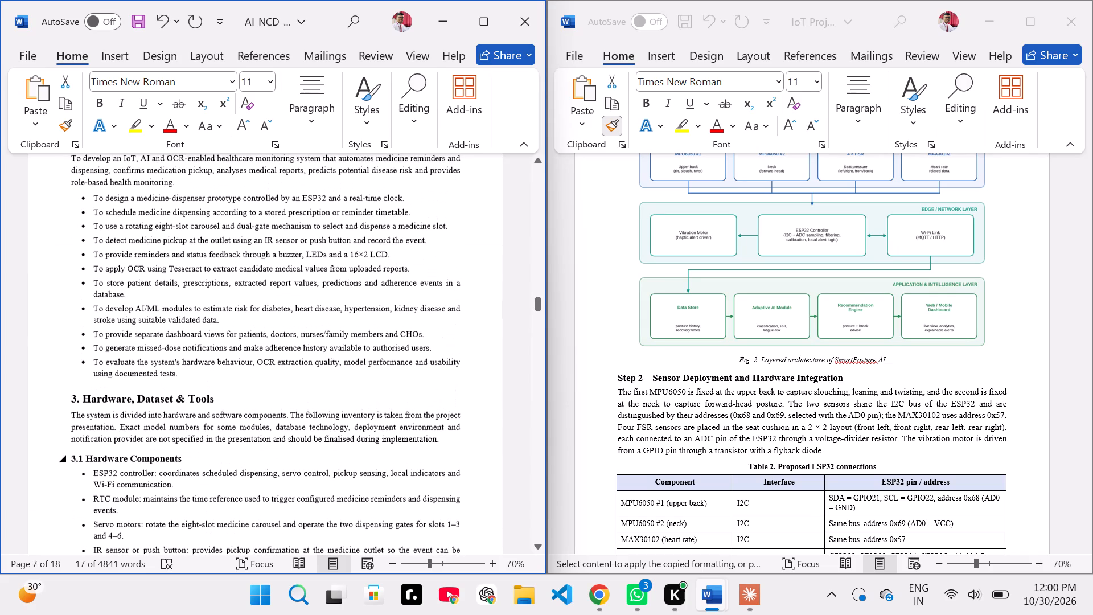
pyautogui.moveTo(183, 333); pyautogui.dragTo(243, 355)
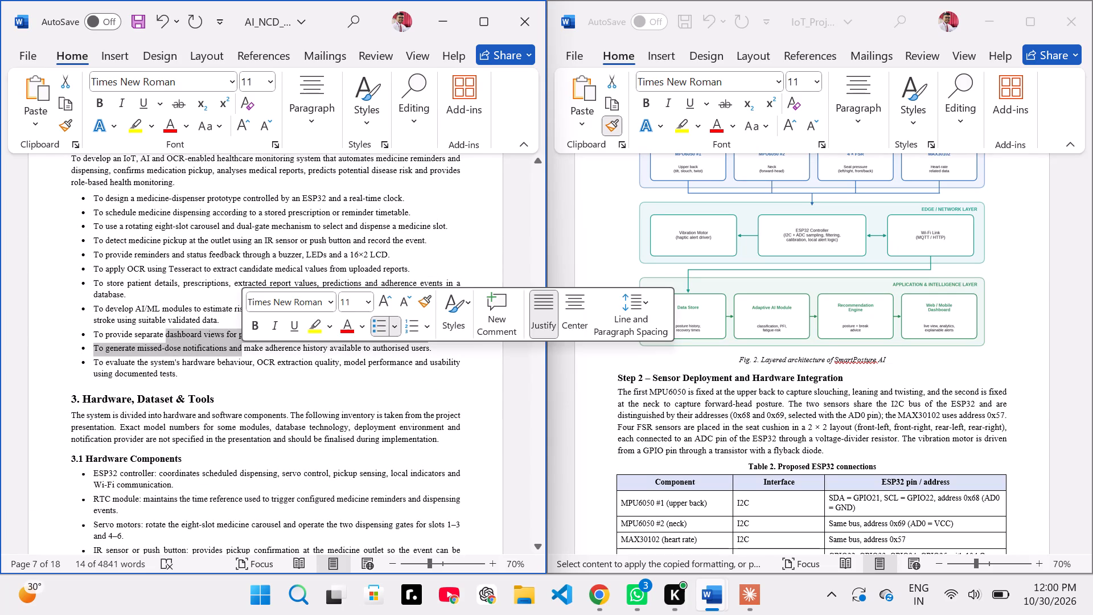
pyautogui.scroll(5, 238, 383)
pyautogui.moveTo(652, 384); pyautogui.dragTo(712, 412)
pyautogui.moveTo(712, 412); pyautogui.dragTo(788, 450)
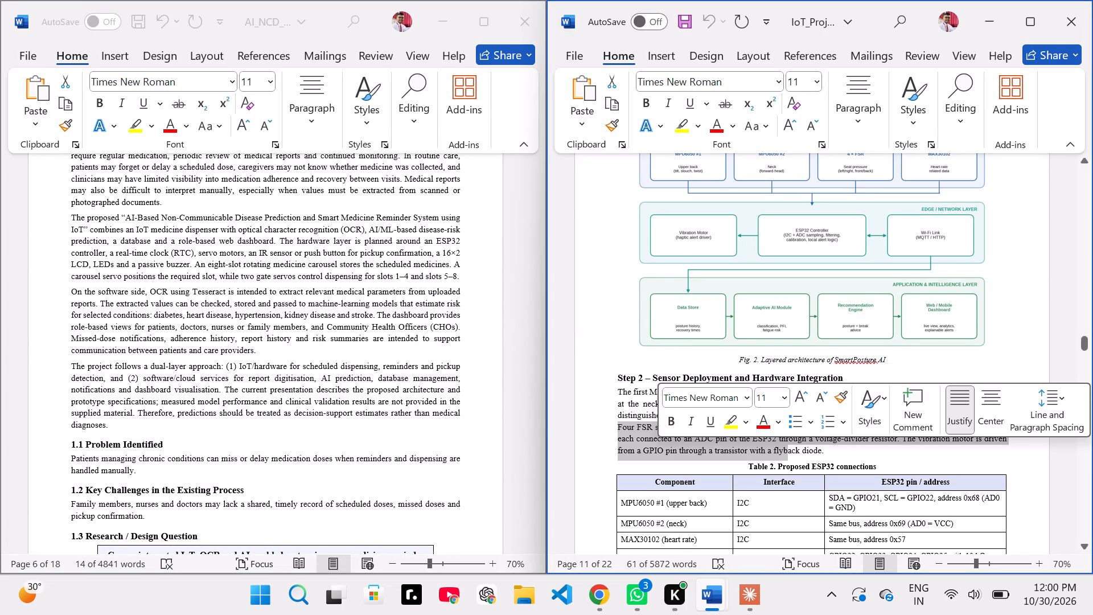
pyautogui.scroll(-6, 352, 466)
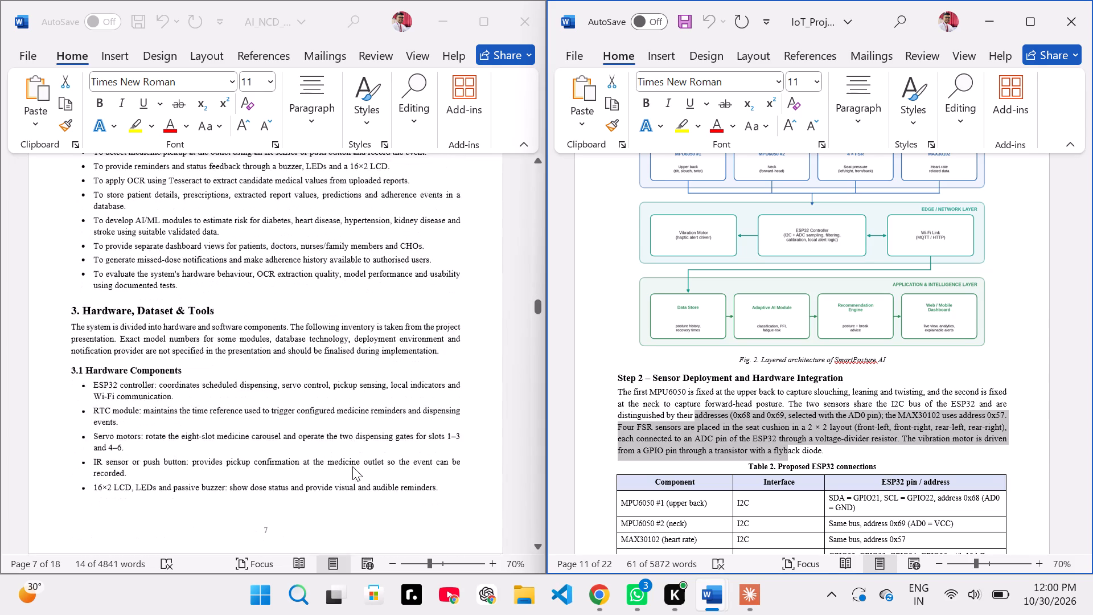
pyautogui.scroll(-2, 352, 466)
pyautogui.scroll(-1, 190, 450)
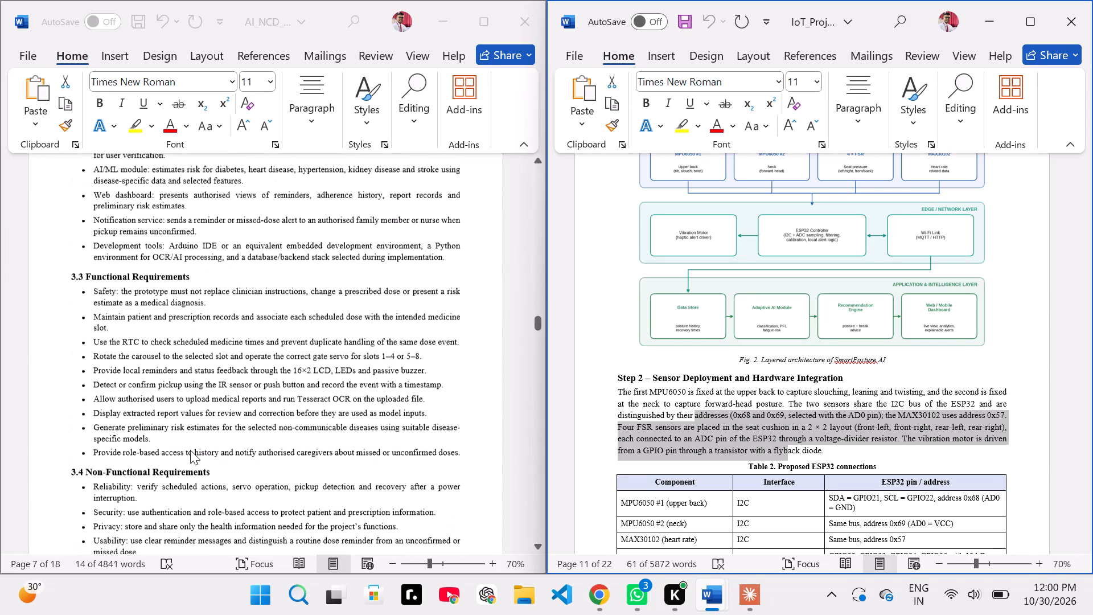
# Increase the font size of the paragraph on the proposed AI/ML risk model above "4.2 Step 2" to 11 pt.
pyautogui.scroll(-3, 190, 450)
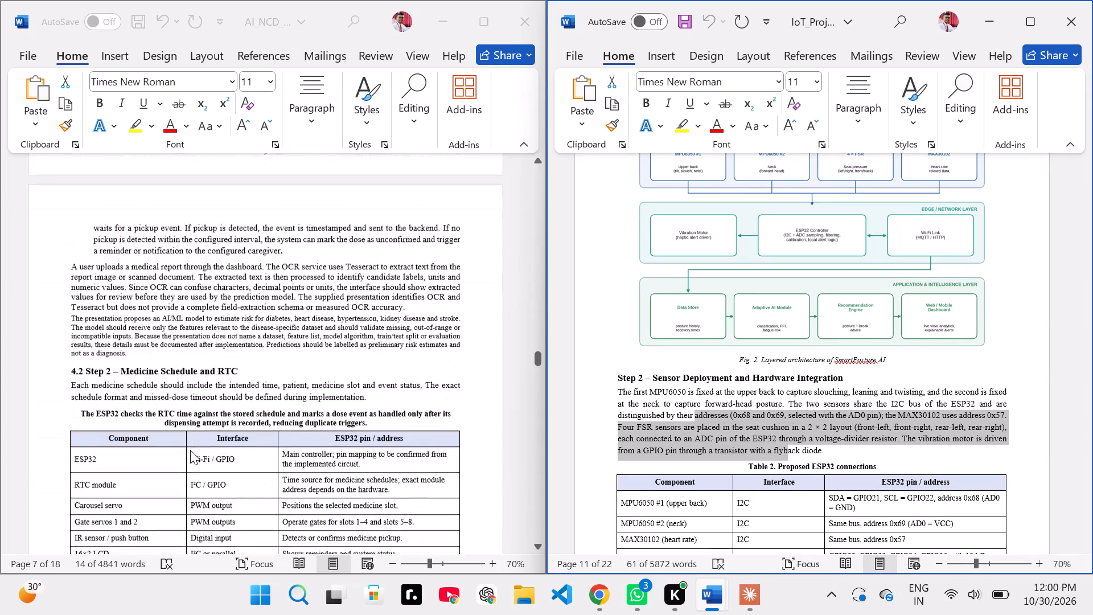
pyautogui.scroll(1, 190, 450)
pyautogui.click(79, 362)
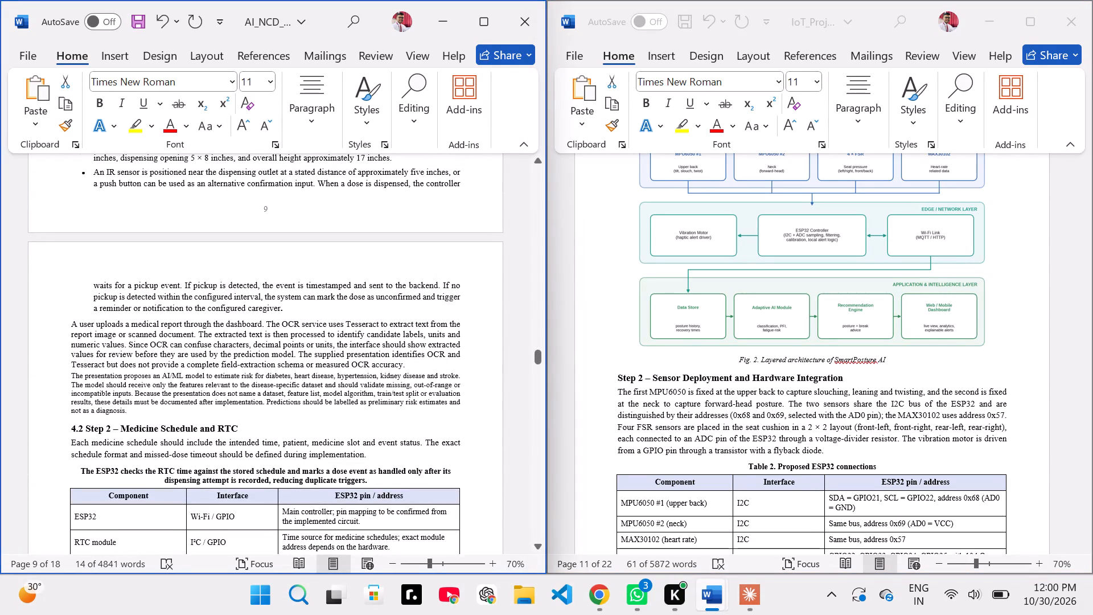
pyautogui.moveTo(71, 378); pyautogui.dragTo(125, 409)
pyautogui.click(274, 351)
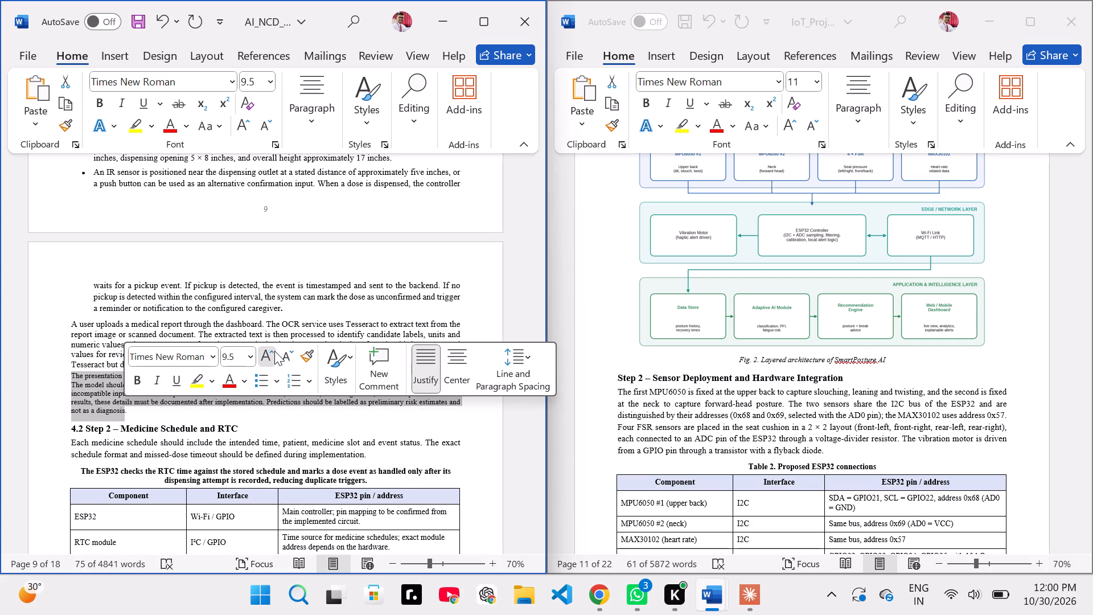
pyautogui.click(274, 351)
pyautogui.click(261, 409)
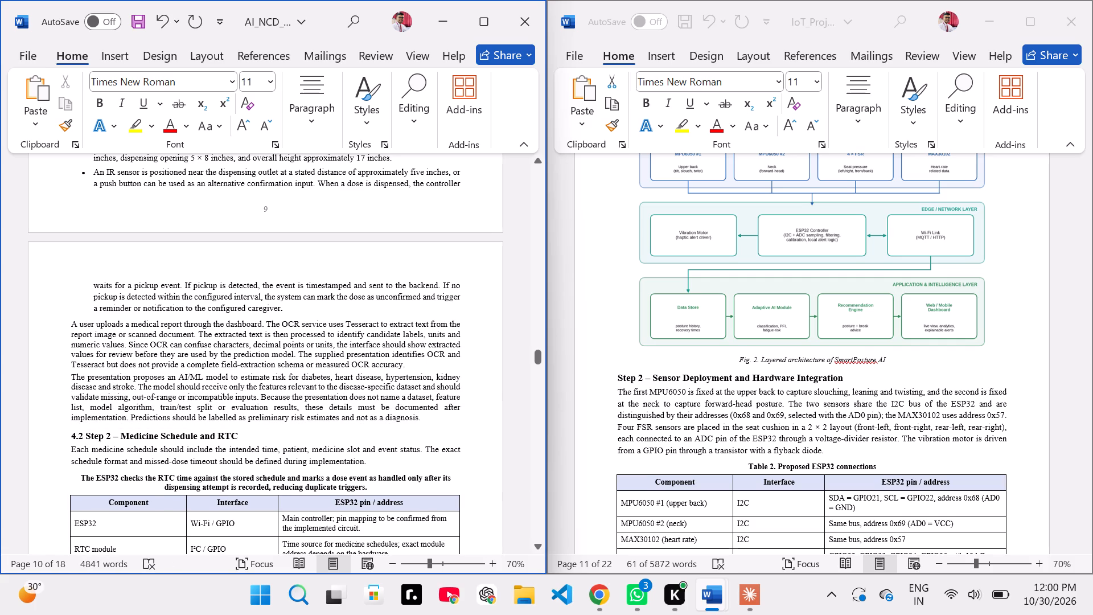
# Delete the entire RTC module row from the ESP32 connections table in section 4.2 of the AI_NCD report.
pyautogui.scroll(-2, 850, 360)
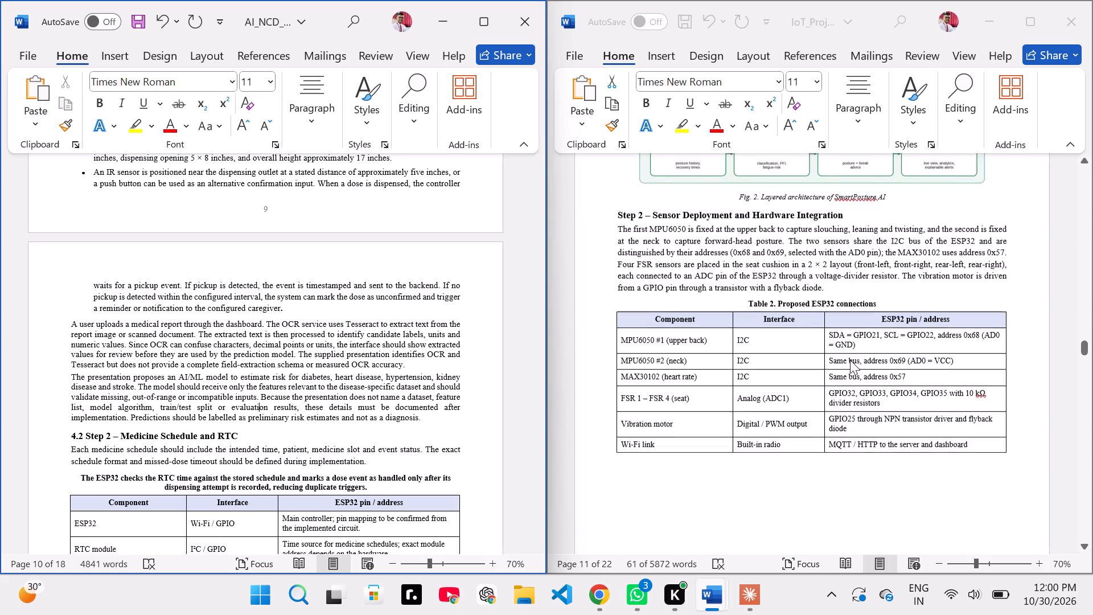
pyautogui.scroll(-3, 459, 357)
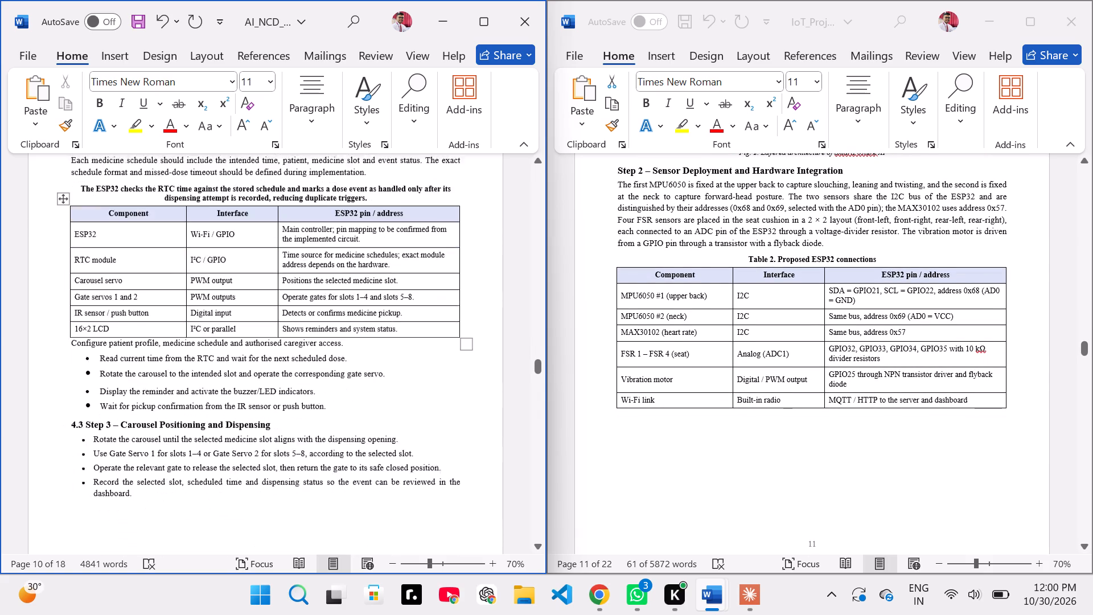
pyautogui.scroll(1, 459, 357)
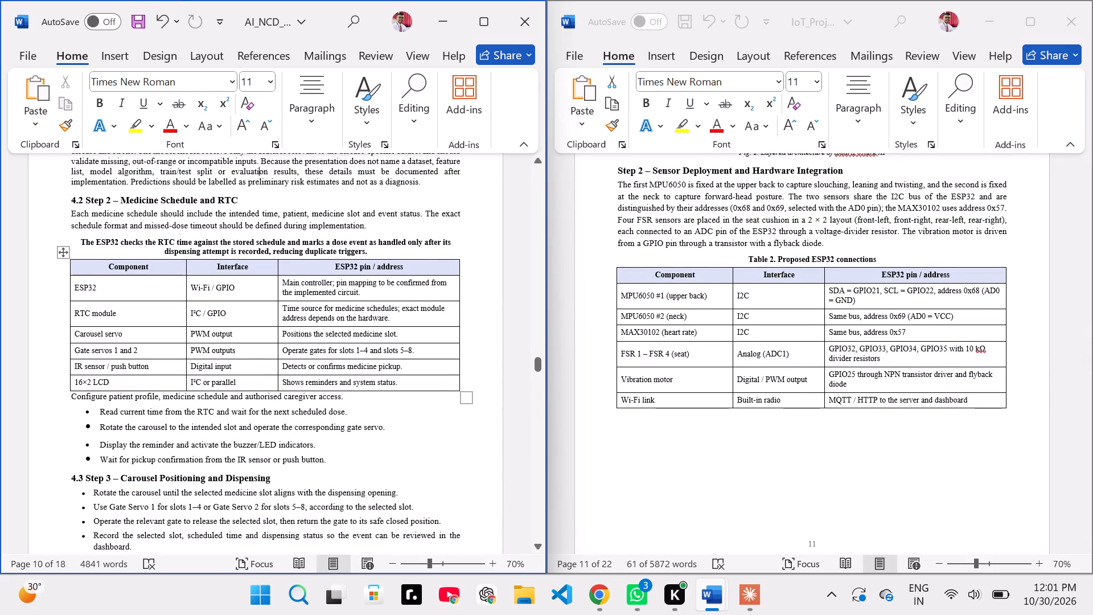
pyautogui.moveTo(76, 309); pyautogui.dragTo(432, 324)
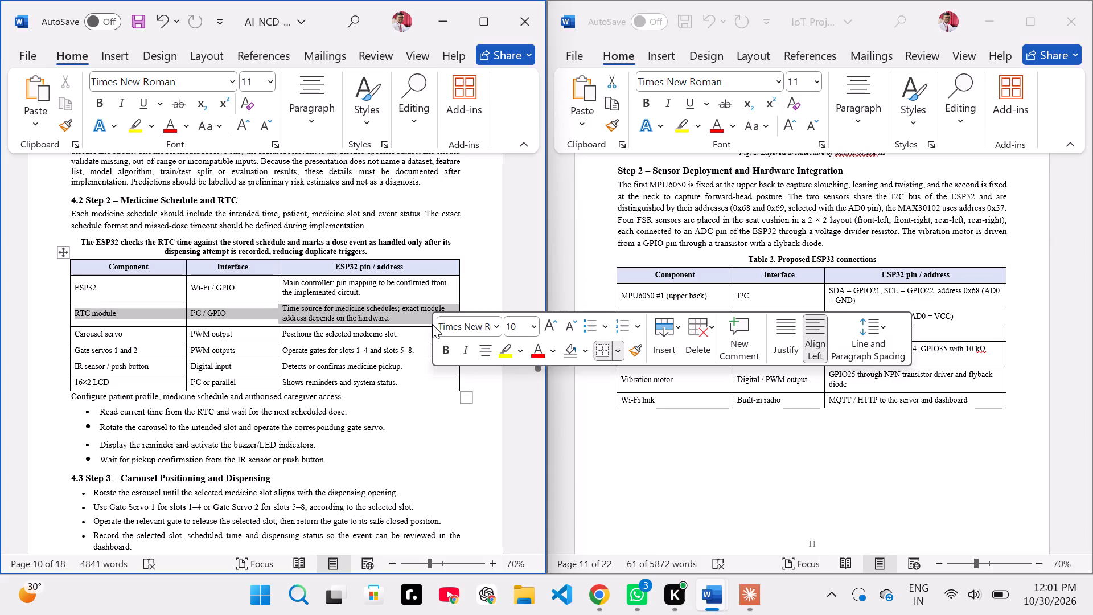
pyautogui.press('BackSpace')
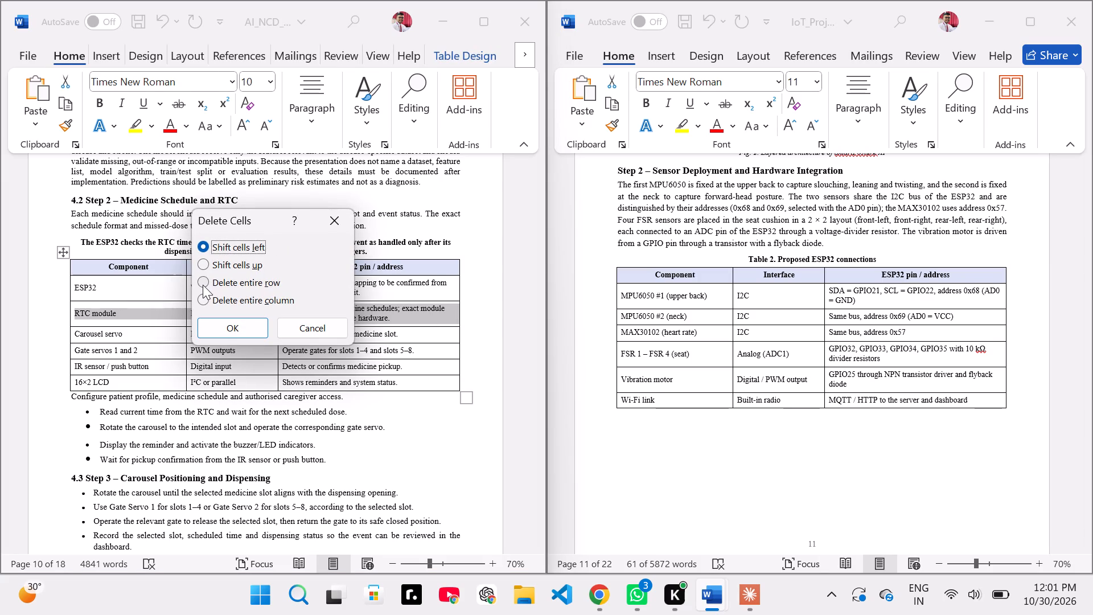
pyautogui.click(203, 285)
pyautogui.click(238, 330)
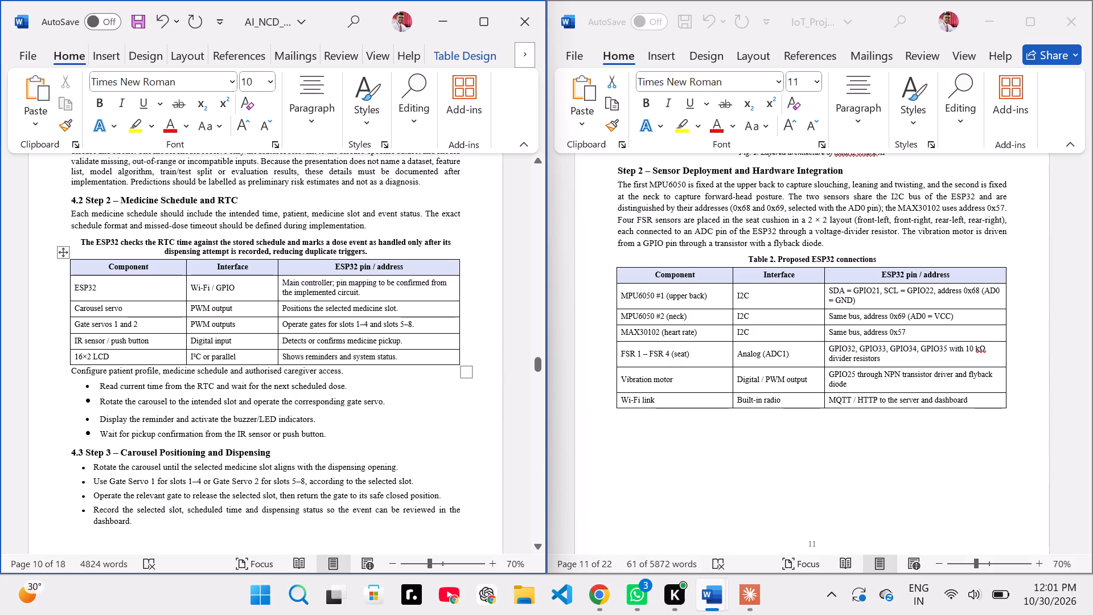
# Shorten the section 4.2 heading to "4.2 Step 2 – Medicine Schedule" by removing "and RTC".
pyautogui.moveTo(155, 245); pyautogui.dragTo(170, 246)
pyautogui.click(170, 246)
pyautogui.click(243, 200)
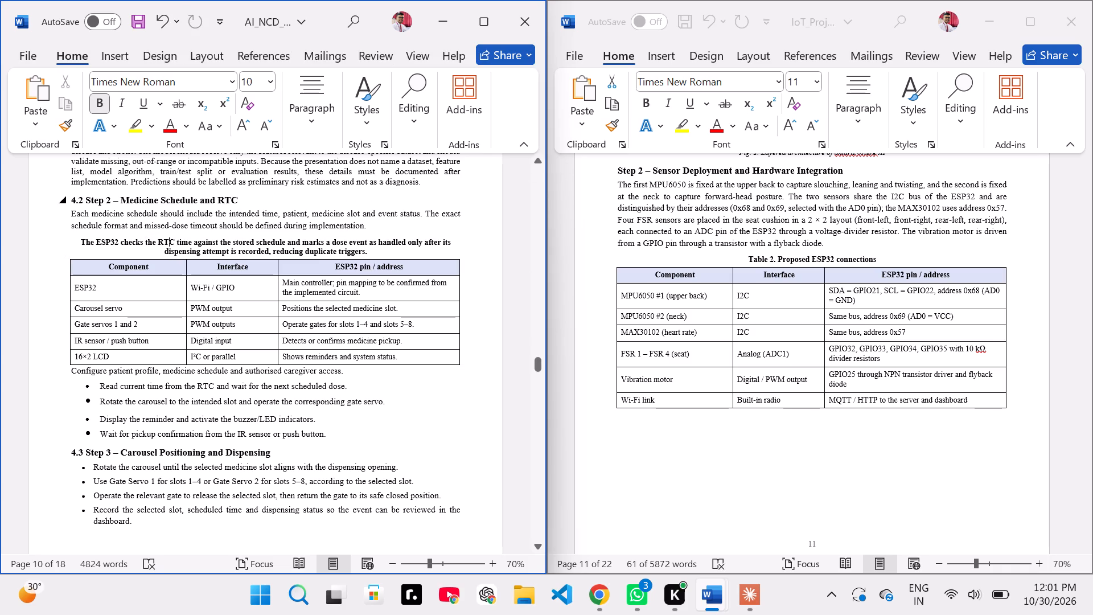
pyautogui.press('BackSpace')
pyautogui.press('BackSpace')
pyautogui.press('BackSpace')
pyautogui.press('BackSpace')
pyautogui.press('BackSpace')
pyautogui.press('BackSpace')
pyautogui.press('BackSpace')
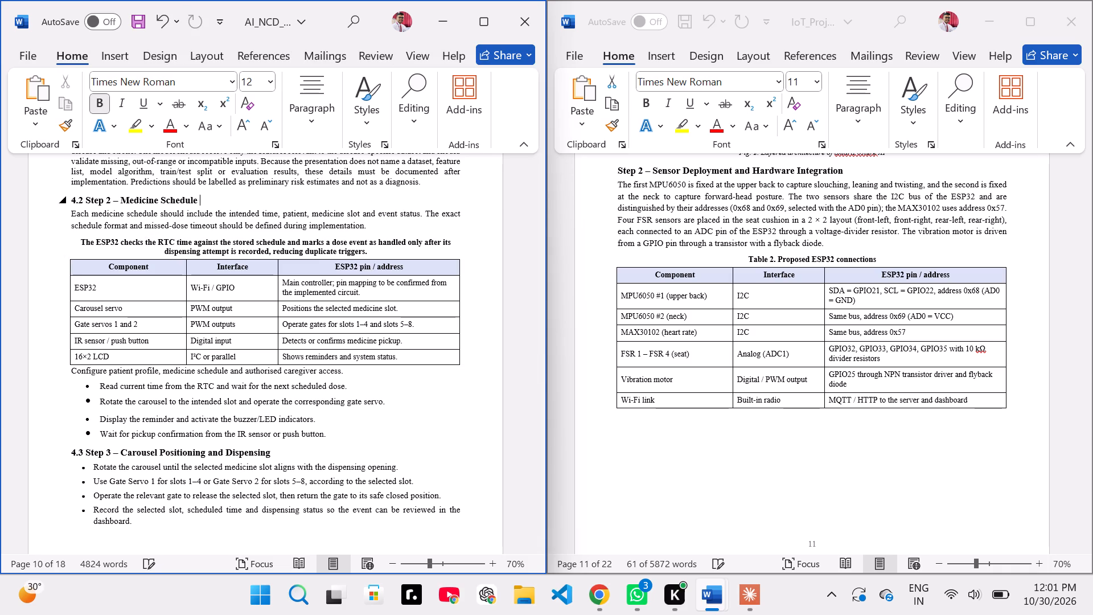
# Remove "RTC" from the bold caption above the section 4.2 table so it reads "The ESP32 checks the time".
pyautogui.click(172, 244)
pyautogui.press('BackSpace')
pyautogui.press('BackSpace')
pyautogui.press('BackSpace')
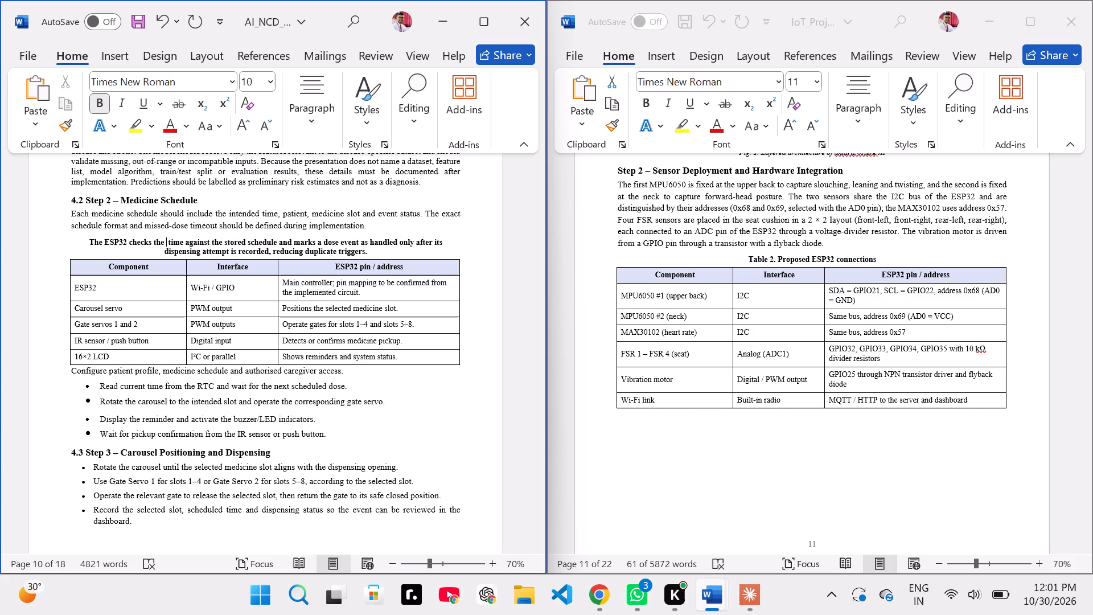
pyautogui.press('BackSpace')
# Replace "RTC" with "dashboard" in the bullet about reading the current time below the section 4.2 table.
pyautogui.scroll(-1, 291, 241)
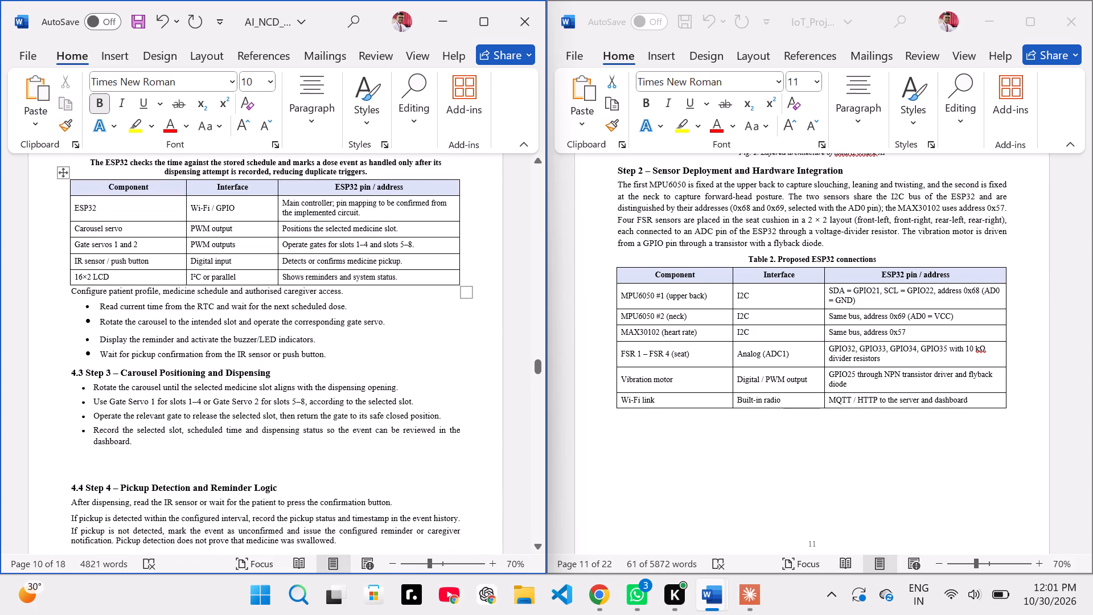
pyautogui.moveTo(196, 304); pyautogui.dragTo(215, 304)
pyautogui.moveTo(215, 304); pyautogui.dragTo(214, 305)
pyautogui.write('das')
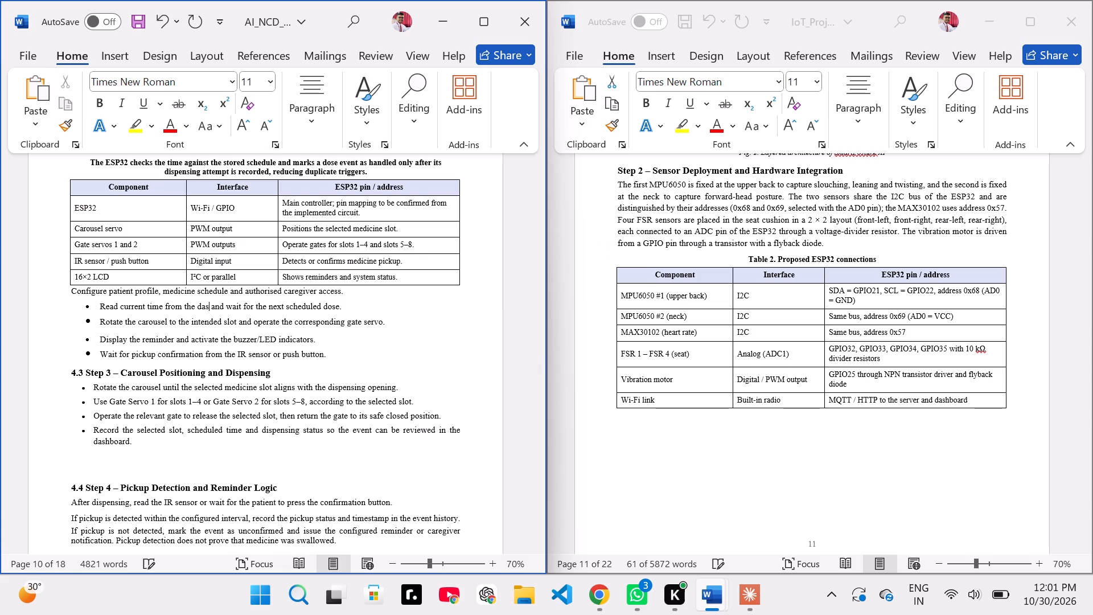
pyautogui.press('s')
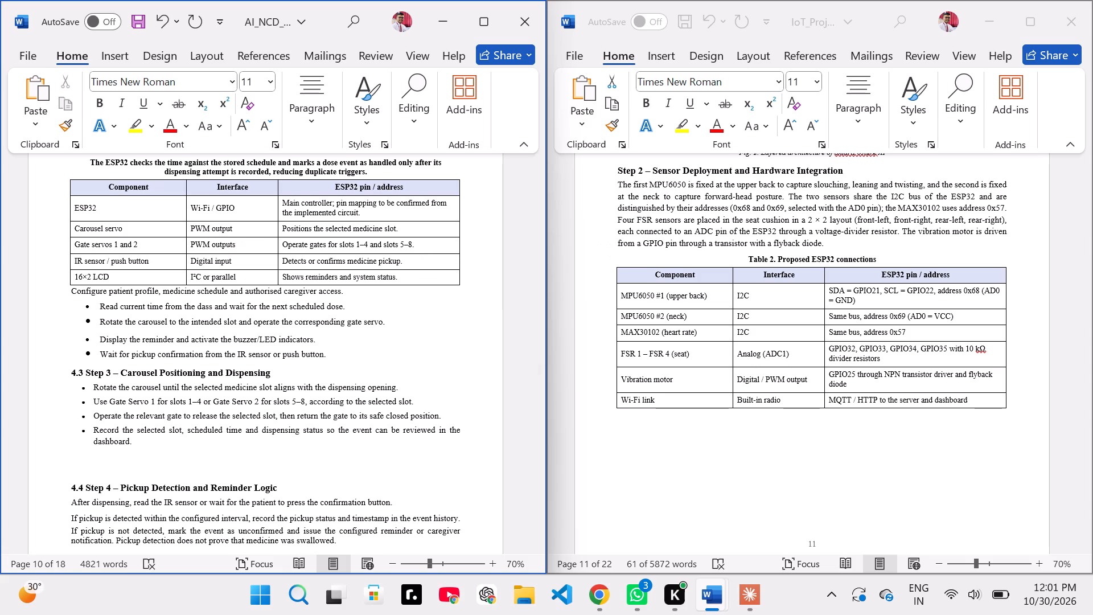
pyautogui.press('BackSpace')
pyautogui.write('hbaord')
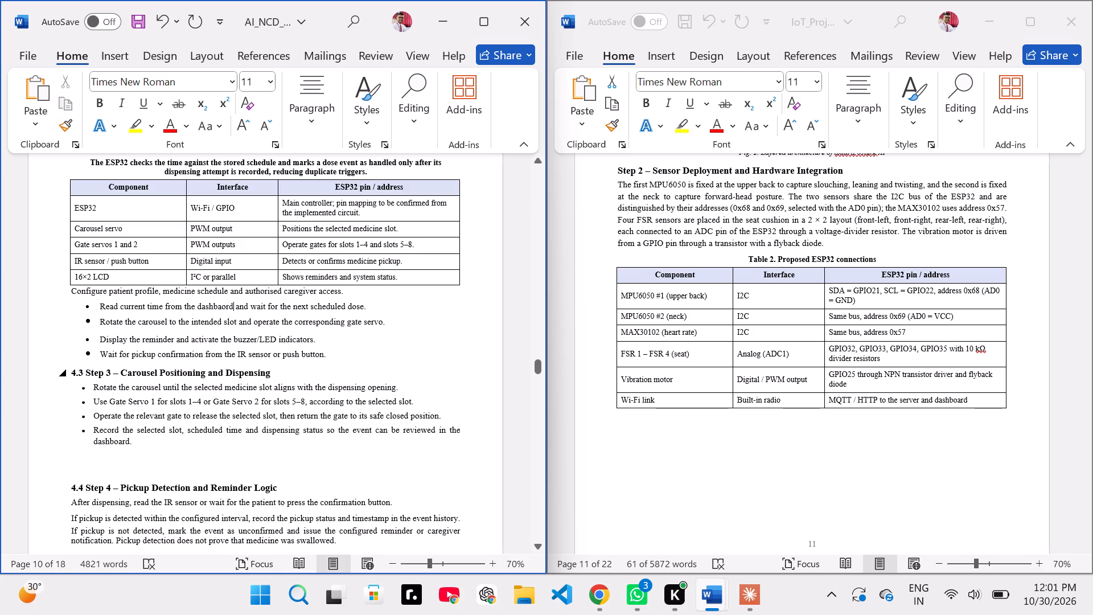
# Remove the surplus blank space above the heading "4.4 Step 4 – Pickup Detection and Reminder Logic".
pyautogui.scroll(-6, 280, 370)
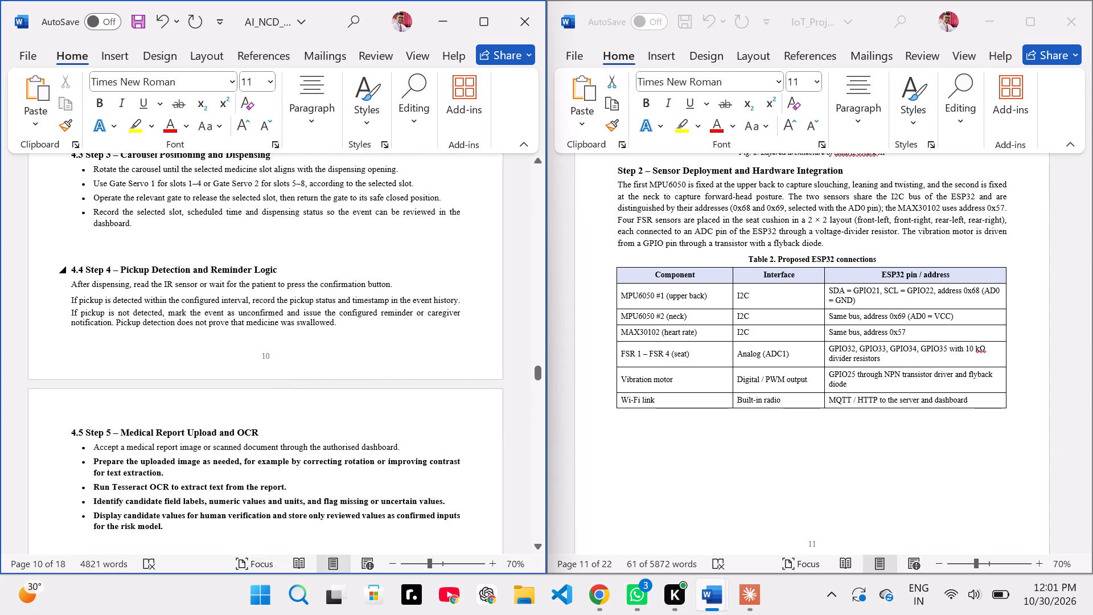
pyautogui.click(96, 248)
pyautogui.press('BackSpace')
pyautogui.press('BackSpace')
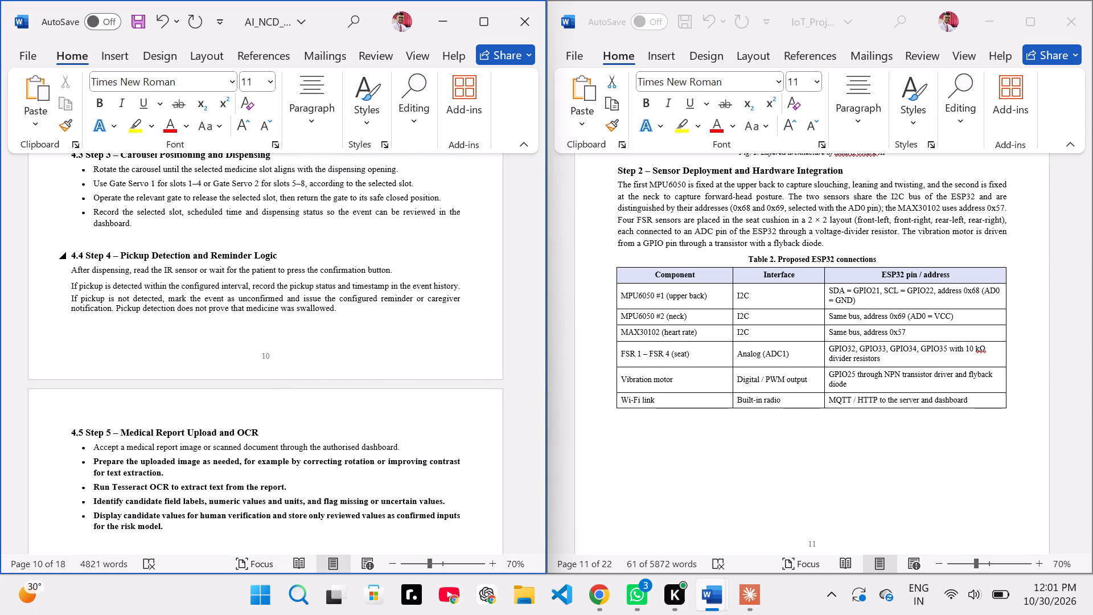
# Check the reference report's step spacing and remove the blank lines above "4.6 Step 6 – AI-Based Disease-Risk Prediction" in the AI_NCD report.
pyautogui.scroll(-1, 250, 366)
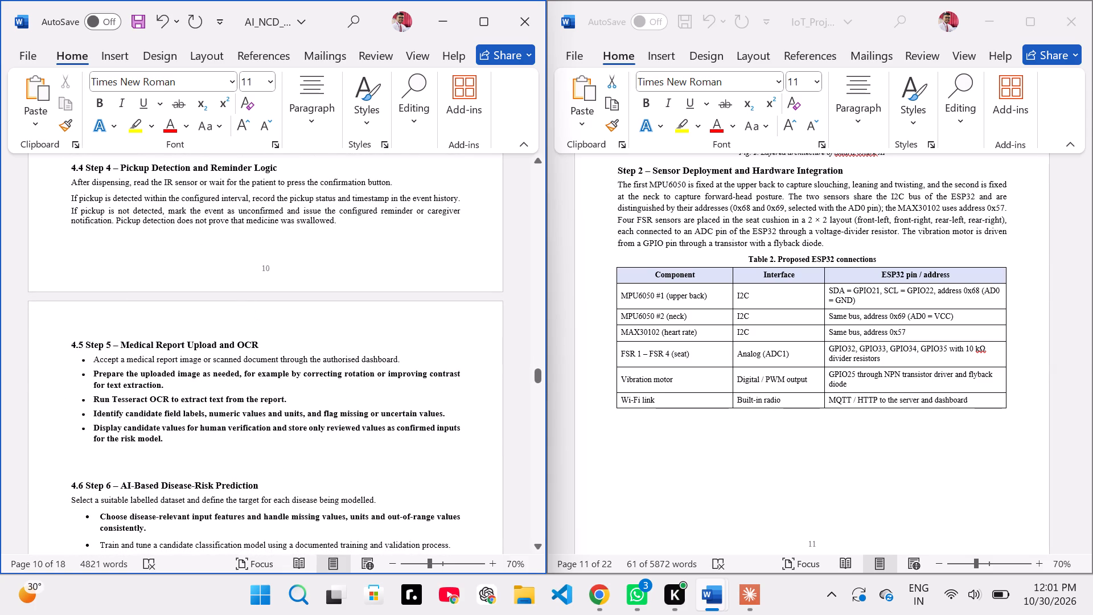
pyautogui.scroll(-1, 293, 387)
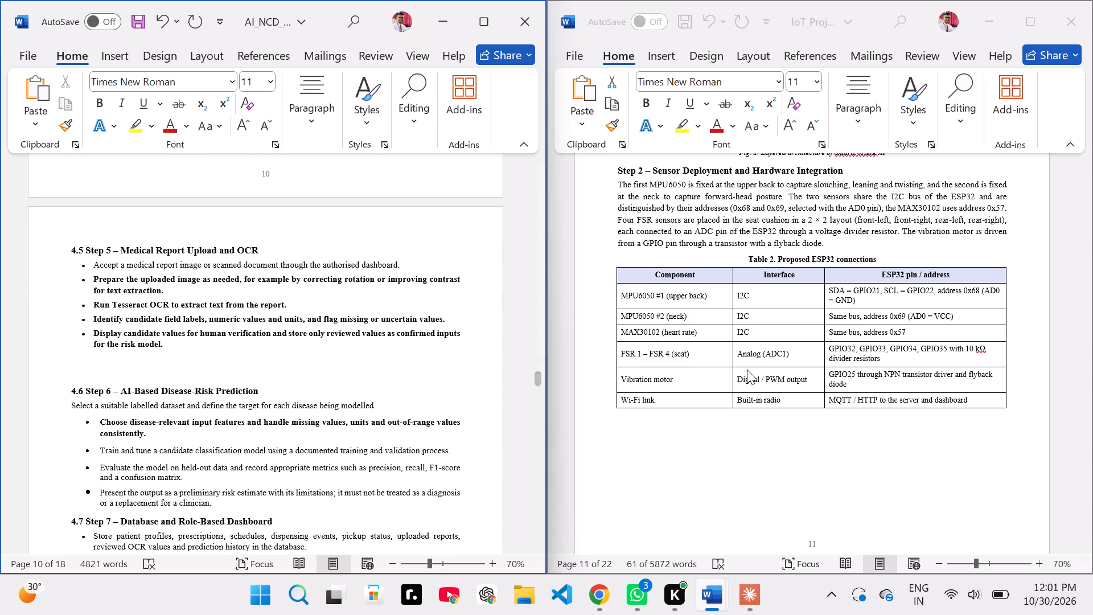
pyautogui.scroll(-5, 747, 370)
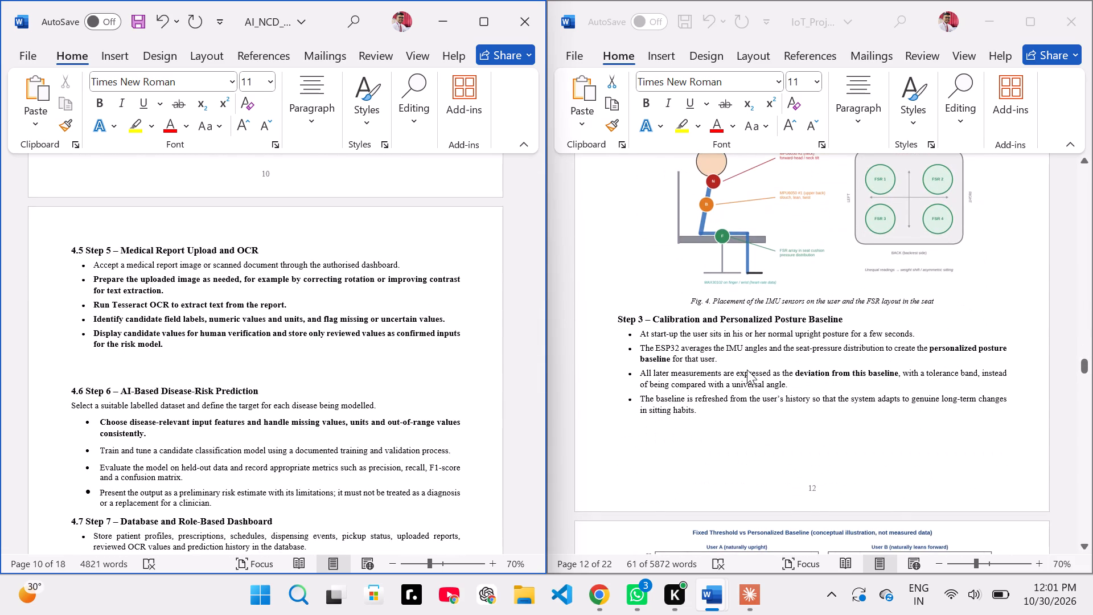
pyautogui.scroll(-2, 747, 370)
pyautogui.scroll(-1, 195, 452)
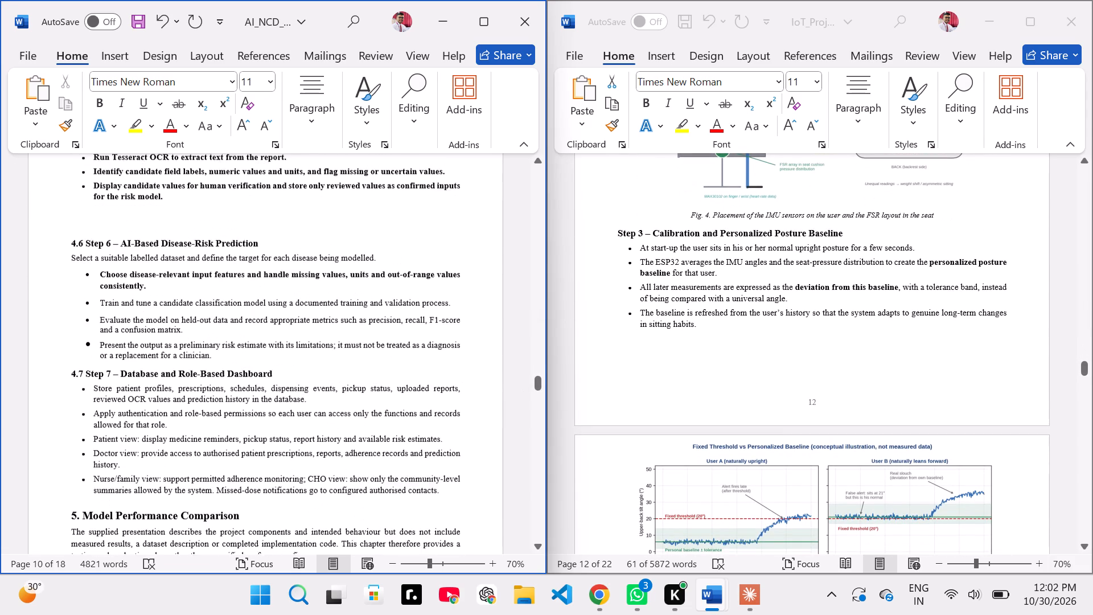
pyautogui.click(63, 219)
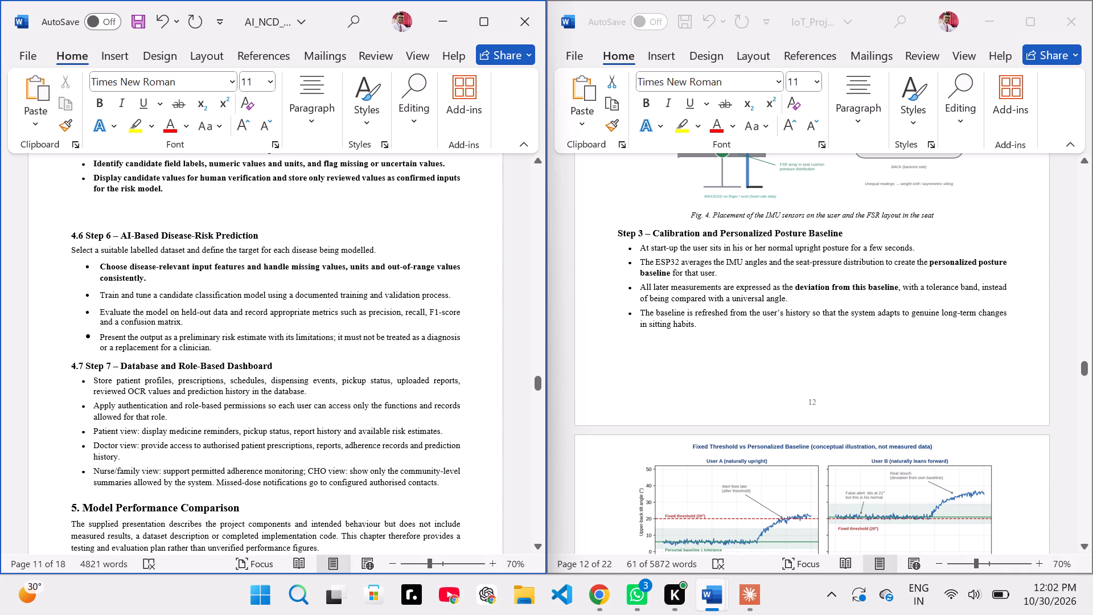
pyautogui.press('BackSpace')
pyautogui.press('BackSpace')
pyautogui.scroll(-1, 63, 219)
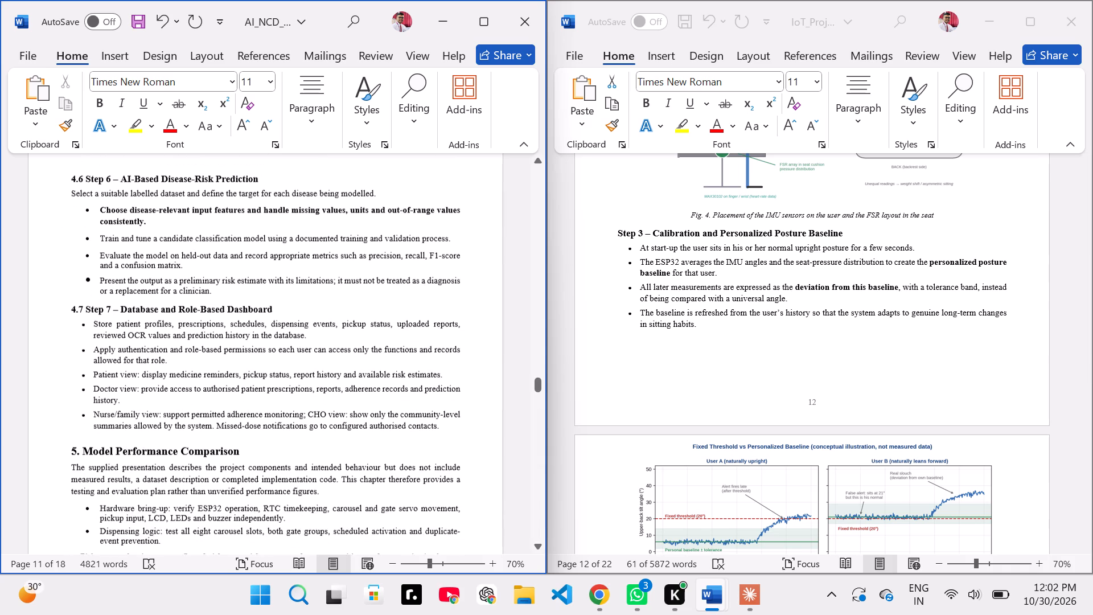
pyautogui.press('BackSpace')
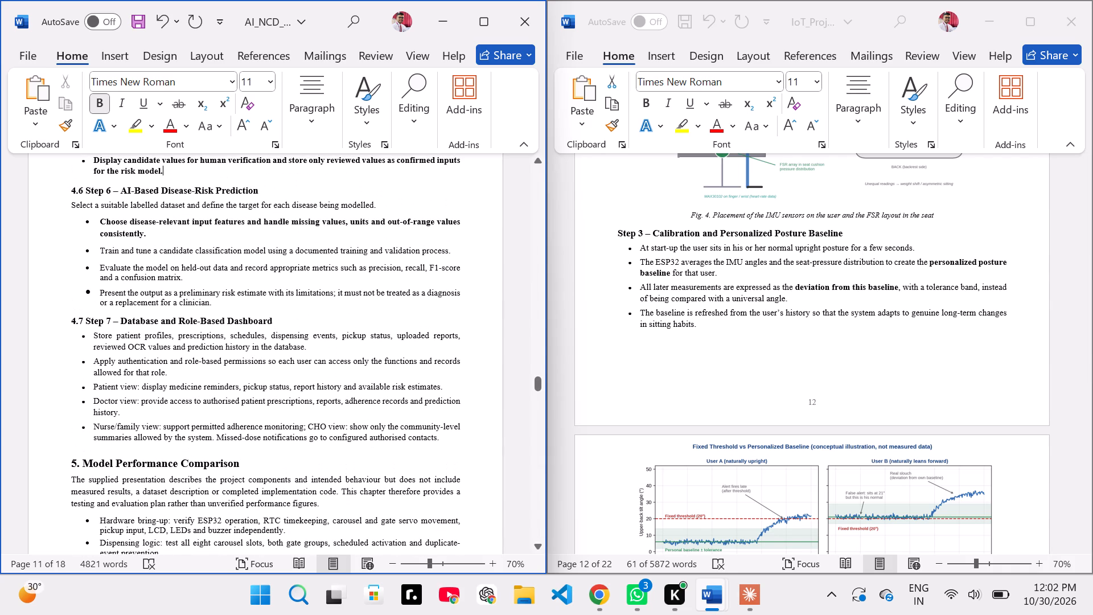
# Compare the layout, tables and captions of section "5. Model Performance Comparison" in the AI_NCD report with the reference report.
pyautogui.scroll(-2, 128, 245)
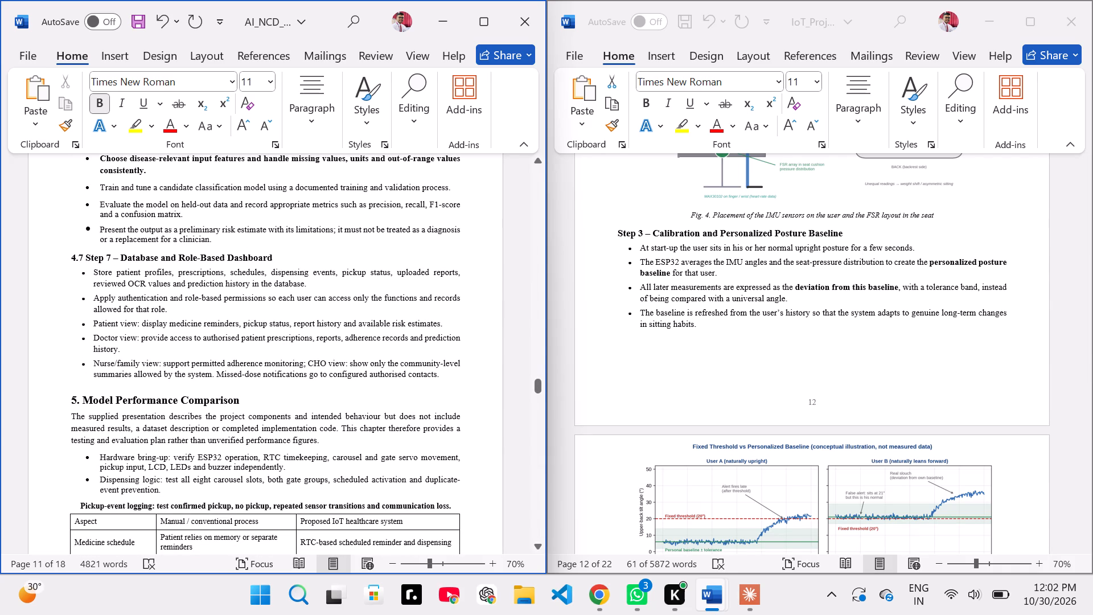
pyautogui.scroll(-3, 128, 245)
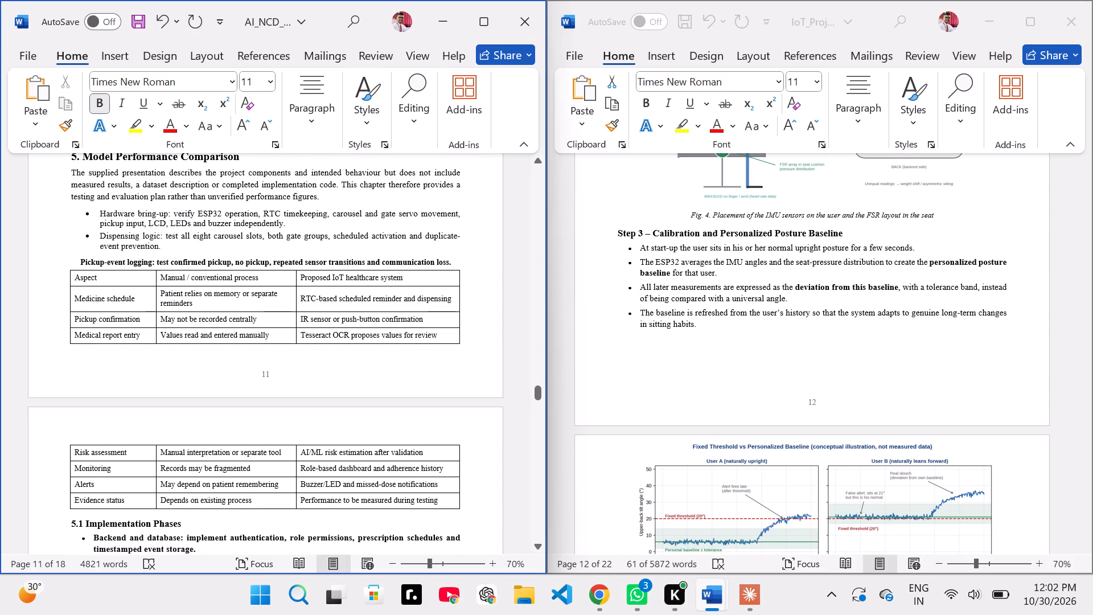
pyautogui.scroll(-1, 128, 245)
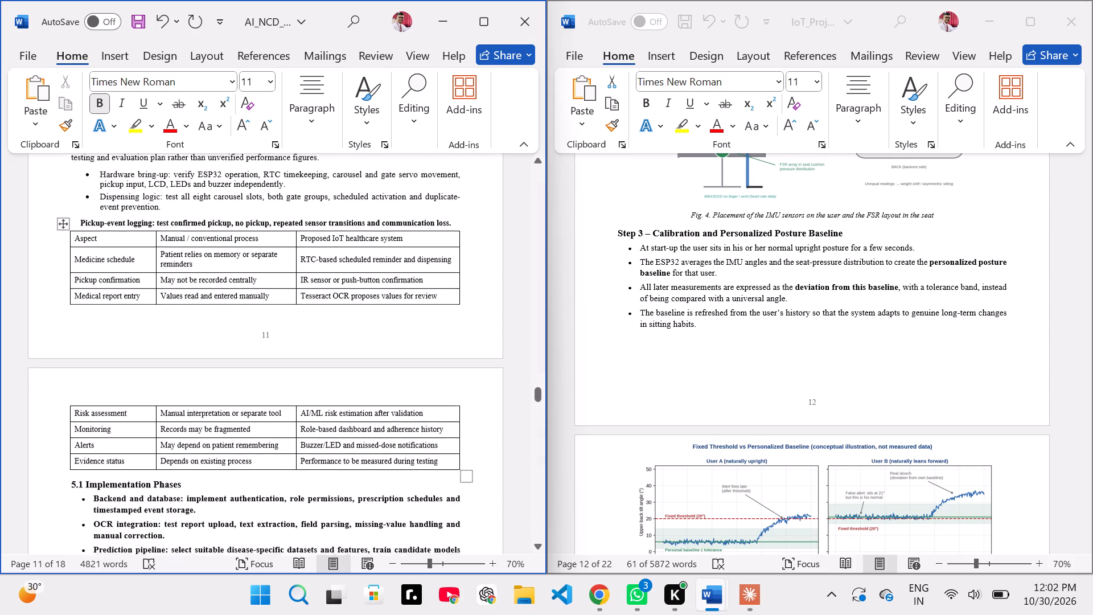
pyautogui.scroll(-2, 128, 245)
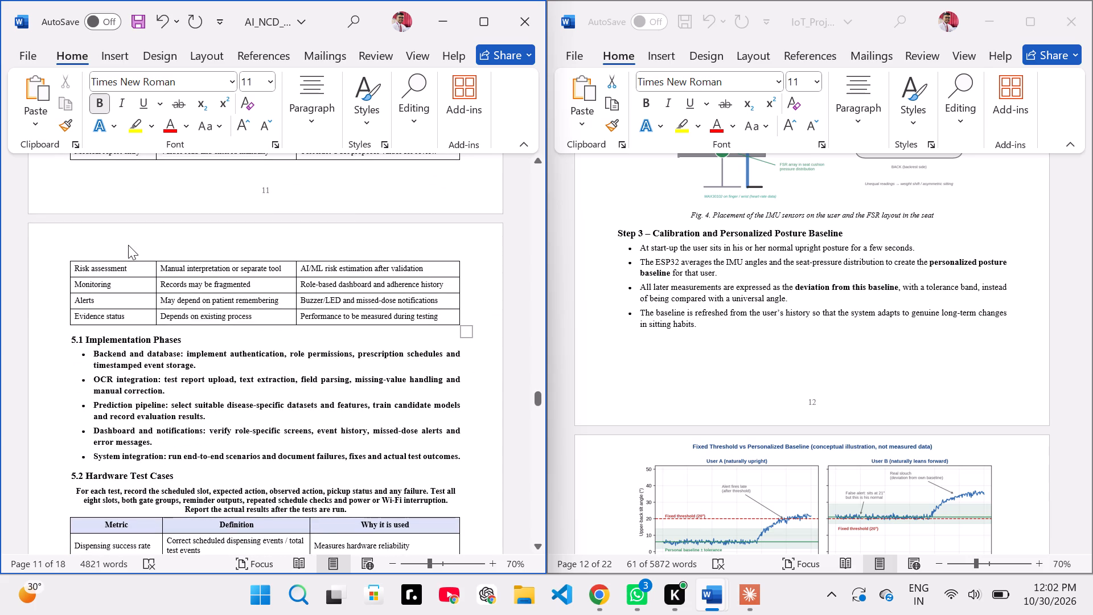
pyautogui.scroll(-13, 837, 430)
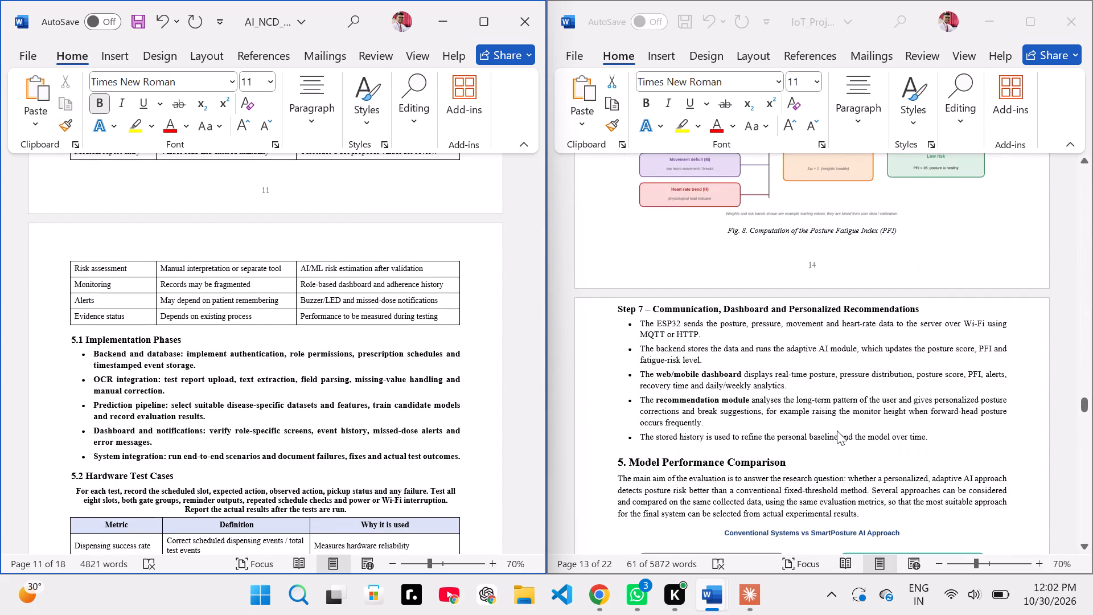
pyautogui.scroll(-4, 837, 430)
pyautogui.scroll(-1, 240, 427)
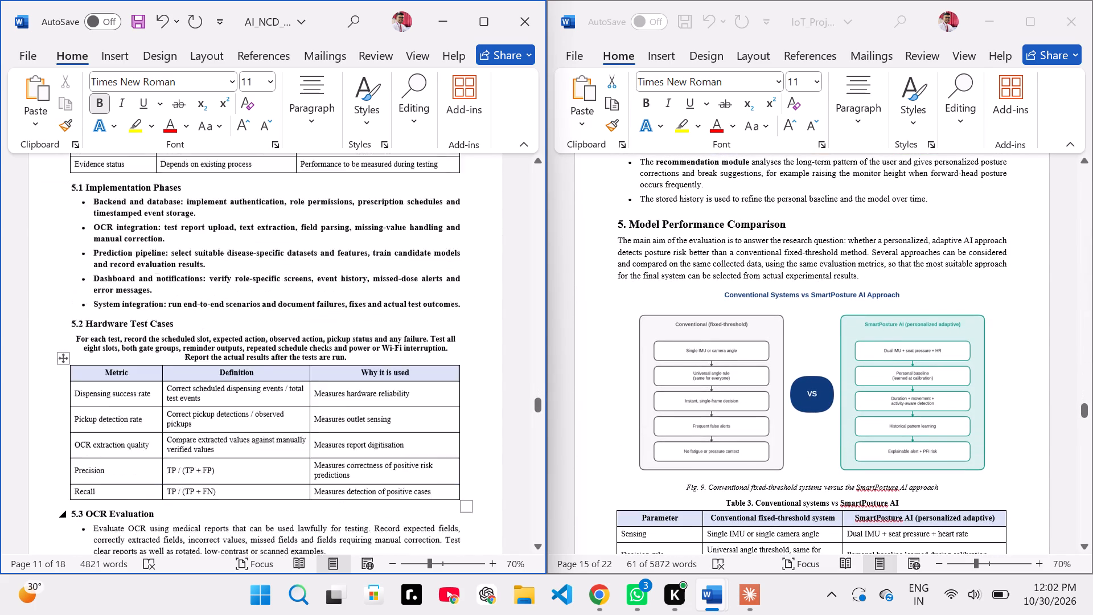
# Remove the bold formatting from the bullet list under "5.1 Implementation Phases" in the AI_NCD report.
pyautogui.scroll(-1, 240, 427)
pyautogui.scroll(1, 240, 427)
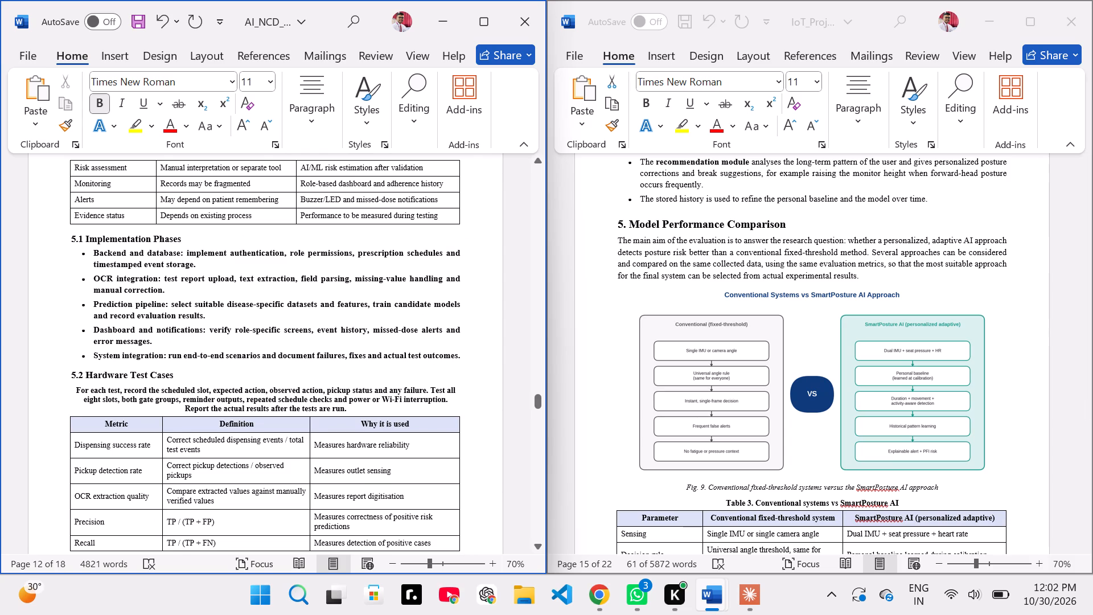
pyautogui.moveTo(92, 251); pyautogui.dragTo(460, 359)
pyautogui.click(476, 335)
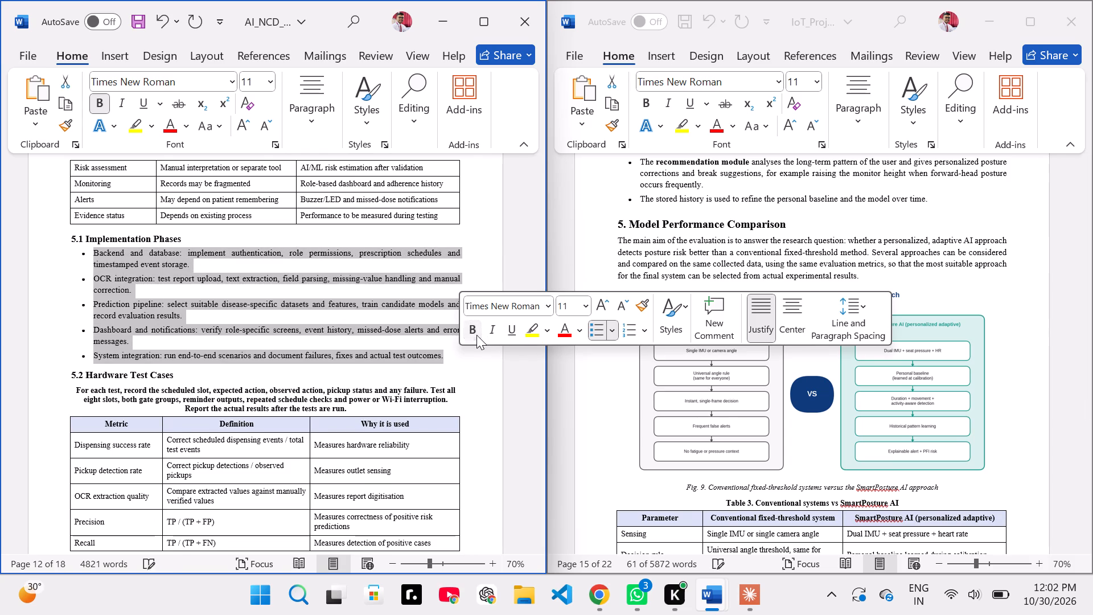
pyautogui.click(273, 309)
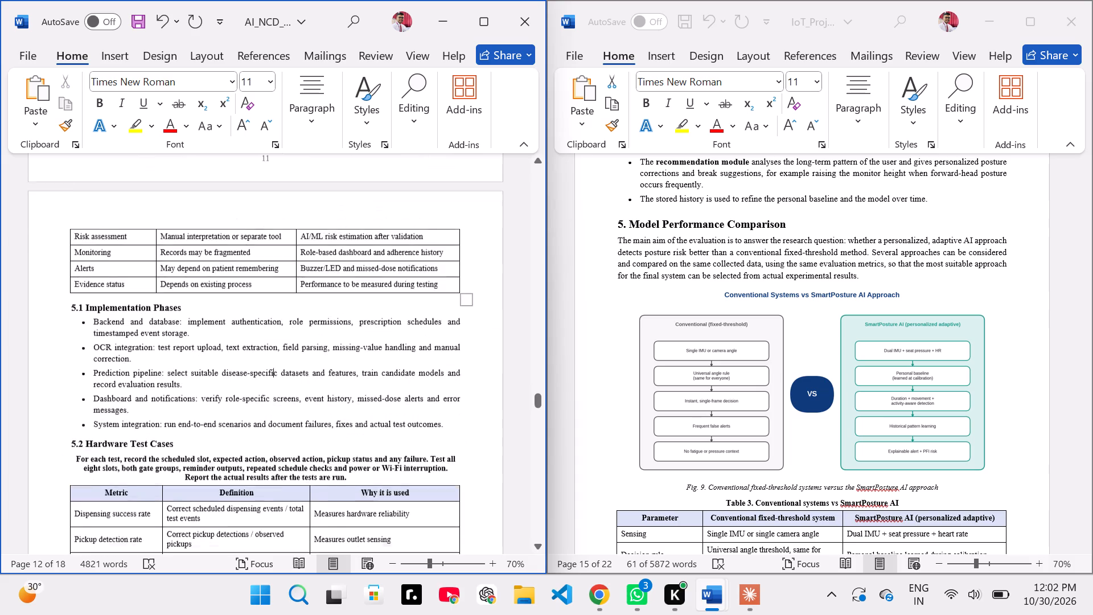
# Replace "the RTC" with "to the dashboard" in the opening sentence of section "6. Implementation Code".
pyautogui.scroll(-1, 273, 309)
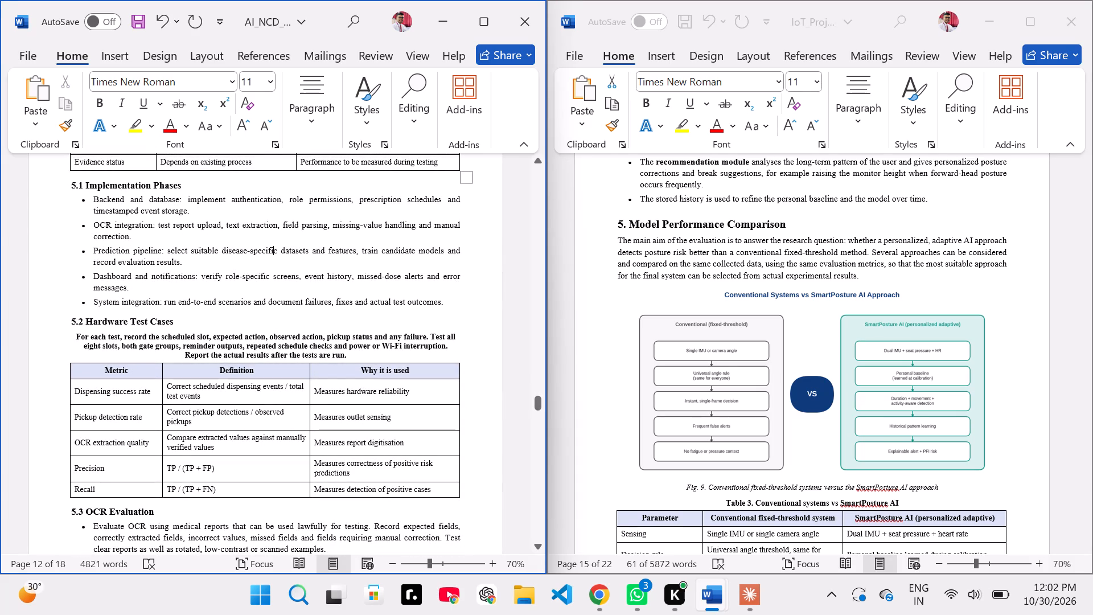
pyautogui.scroll(-1, 83, 338)
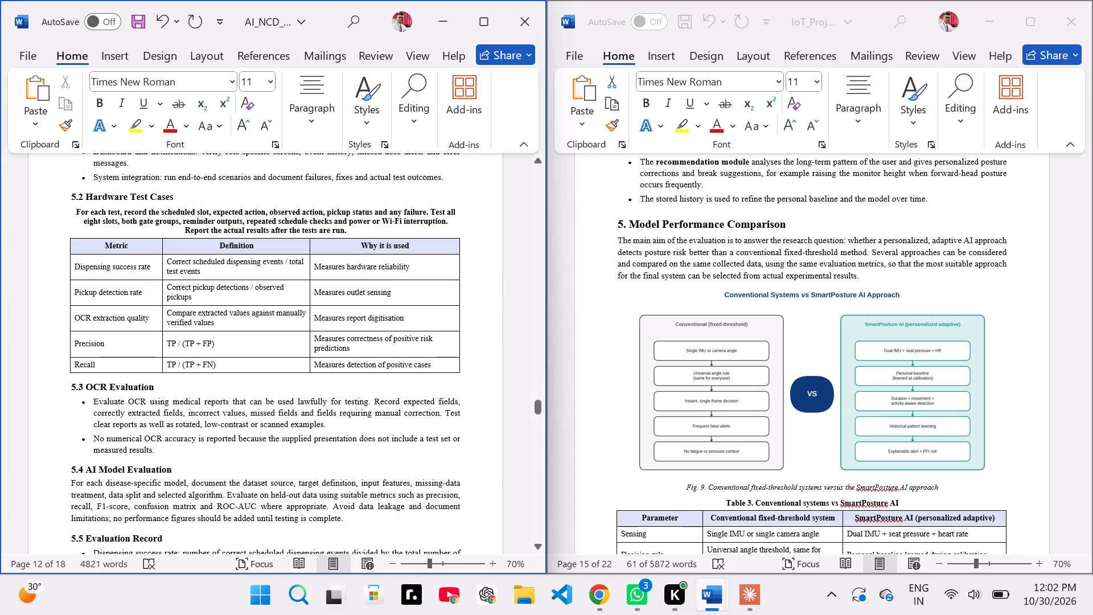
pyautogui.scroll(-2, 83, 338)
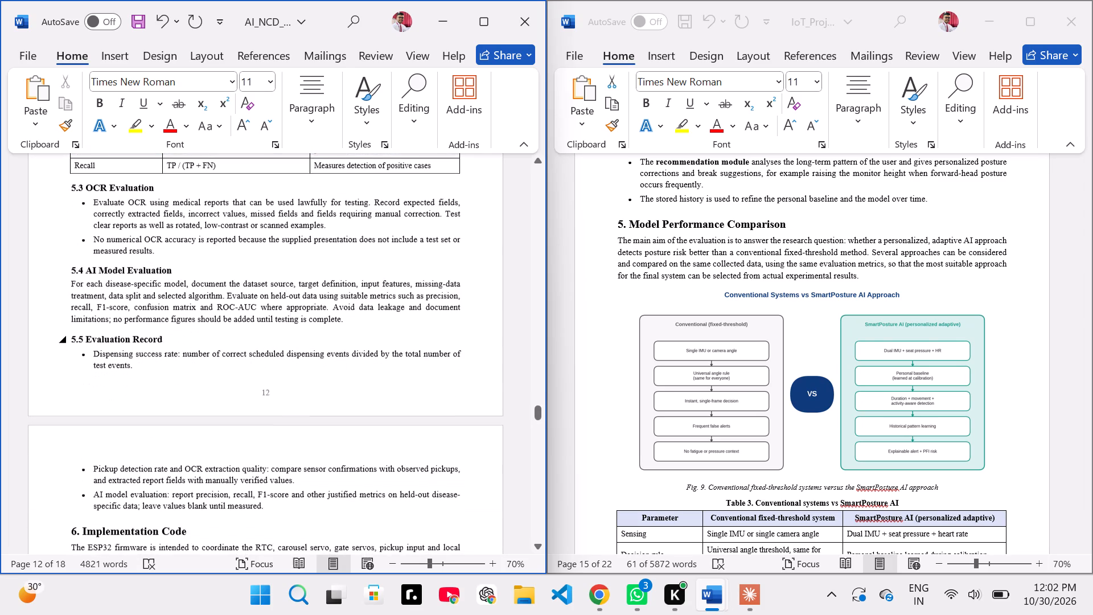
pyautogui.scroll(-1, 83, 338)
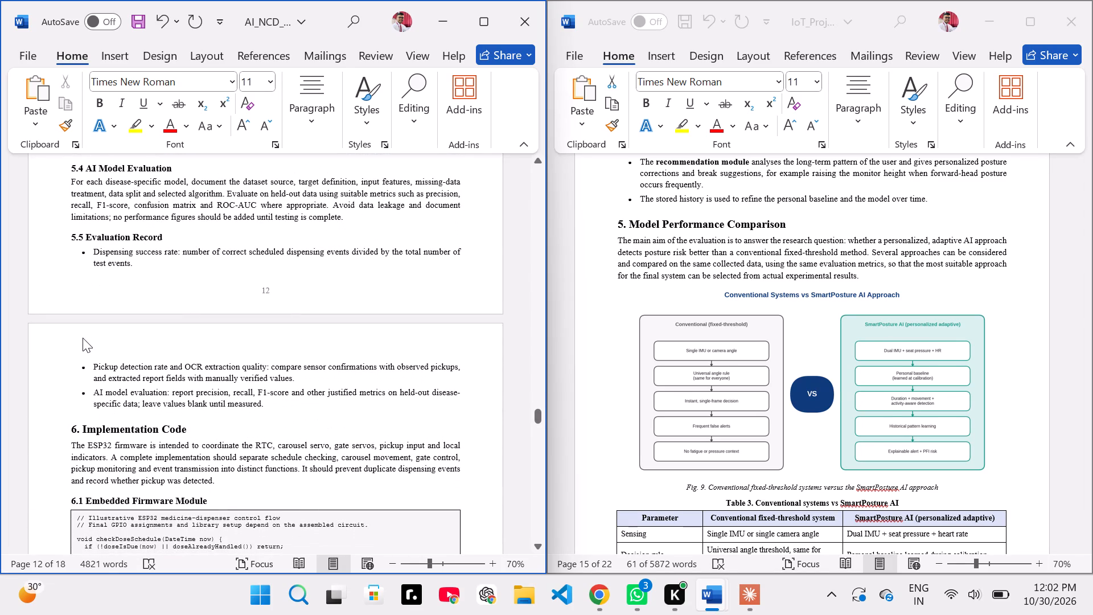
pyautogui.scroll(-2, 83, 338)
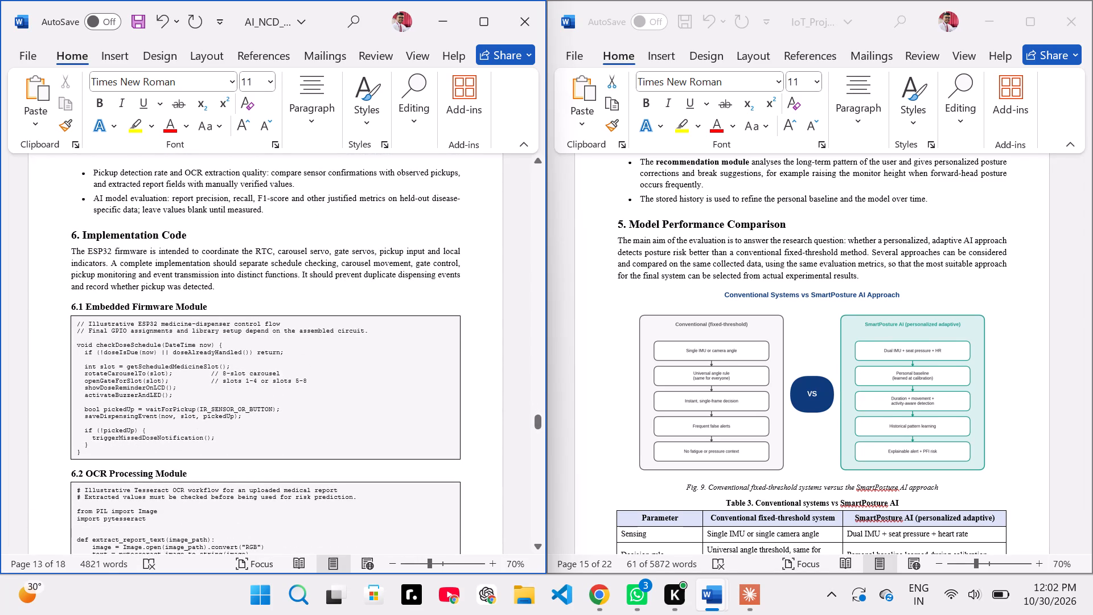
pyautogui.scroll(-1, 83, 338)
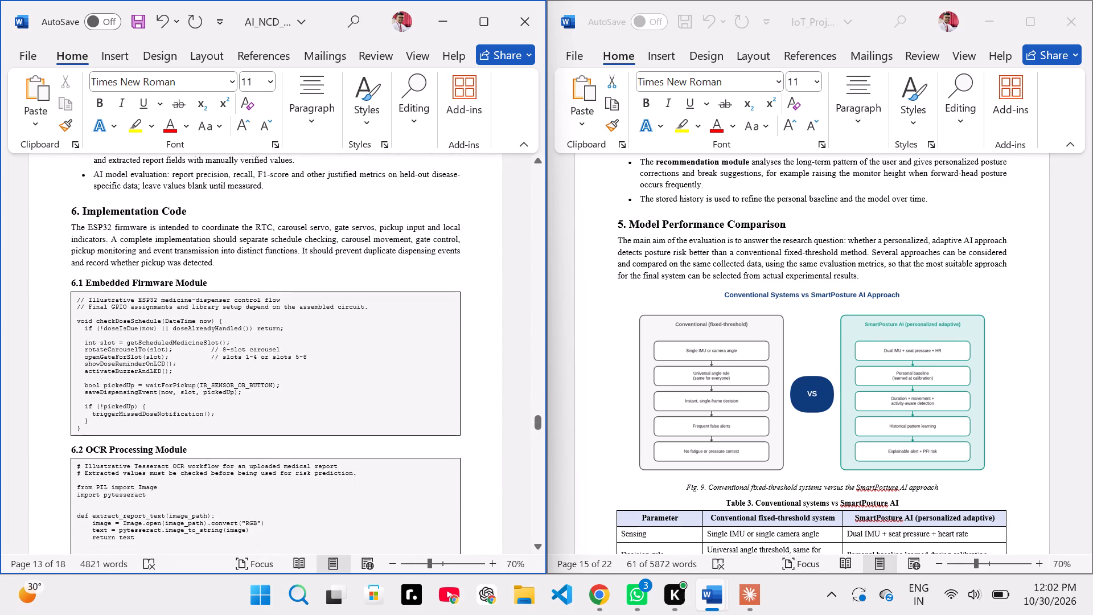
pyautogui.click(274, 230)
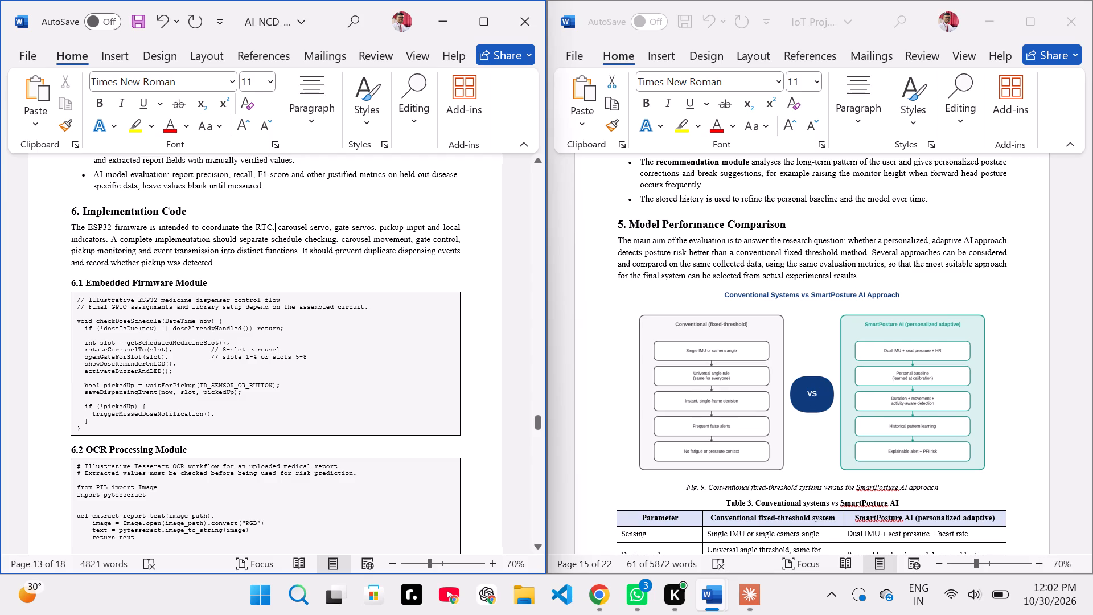
pyautogui.click(272, 229)
pyautogui.press('BackSpace')
pyautogui.press('BackSpace')
pyautogui.press('BackSpace')
pyautogui.press('BackSpace')
pyautogui.press('BackSpace')
pyautogui.press('BackSpace')
pyautogui.press('BackSpace')
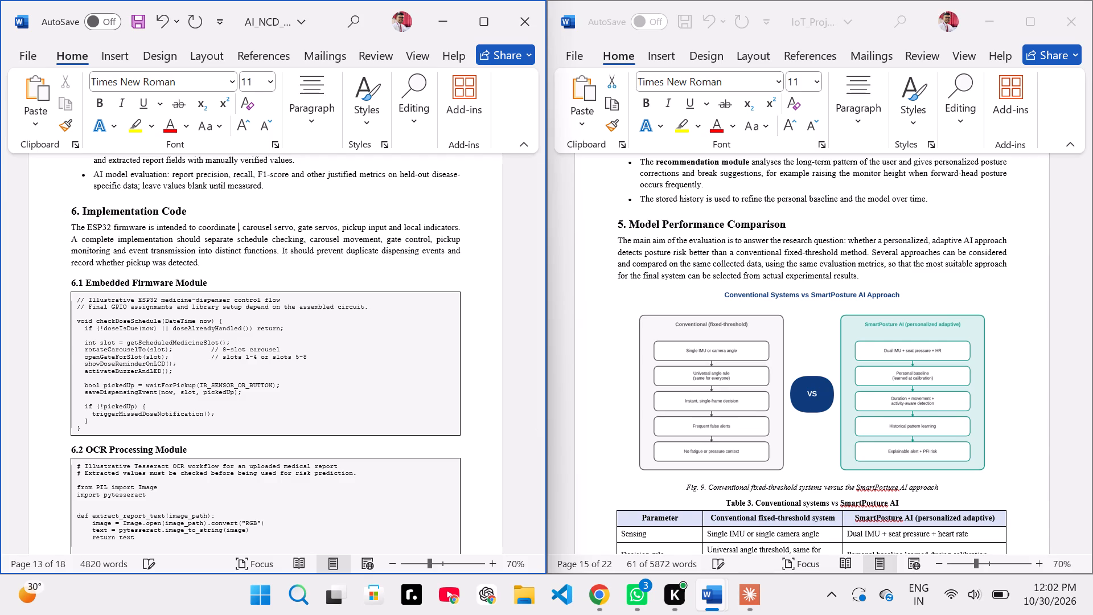
pyautogui.write('ot')
pyautogui.press('space')
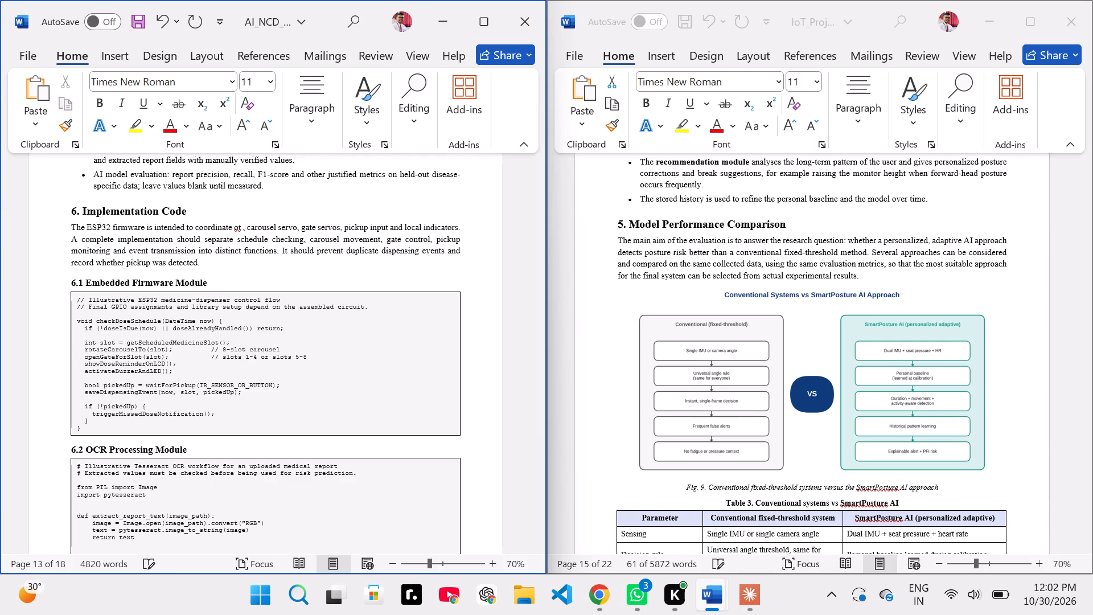
pyautogui.press('BackSpace')
pyautogui.press('BackSpace')
pyautogui.press('BackSpace')
pyautogui.write('to the daas')
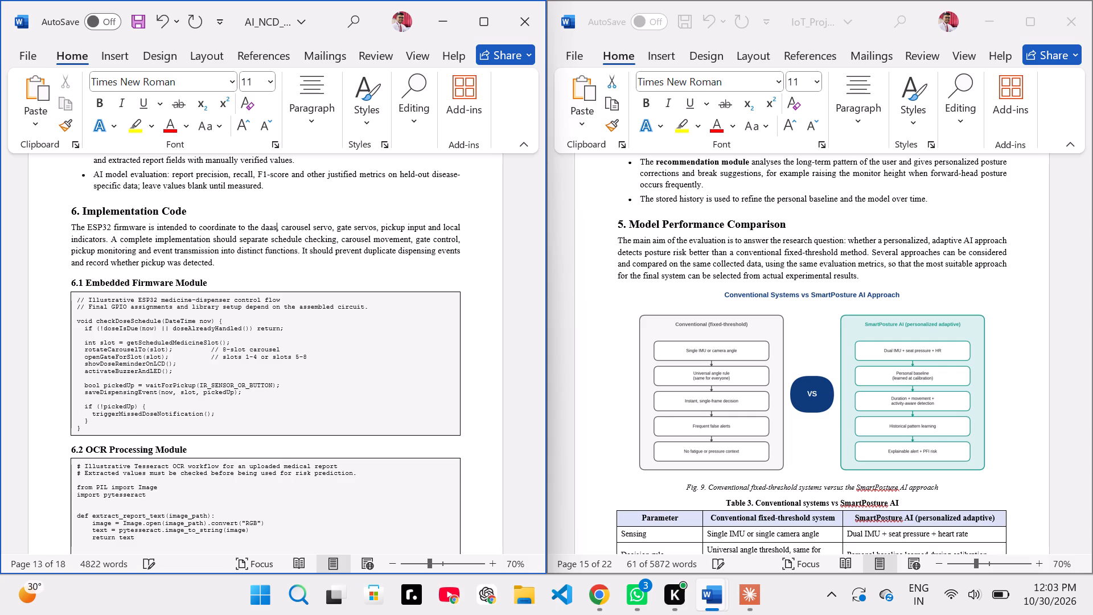
pyautogui.press('BackSpace')
pyautogui.press('BackSpace')
pyautogui.write('sh')
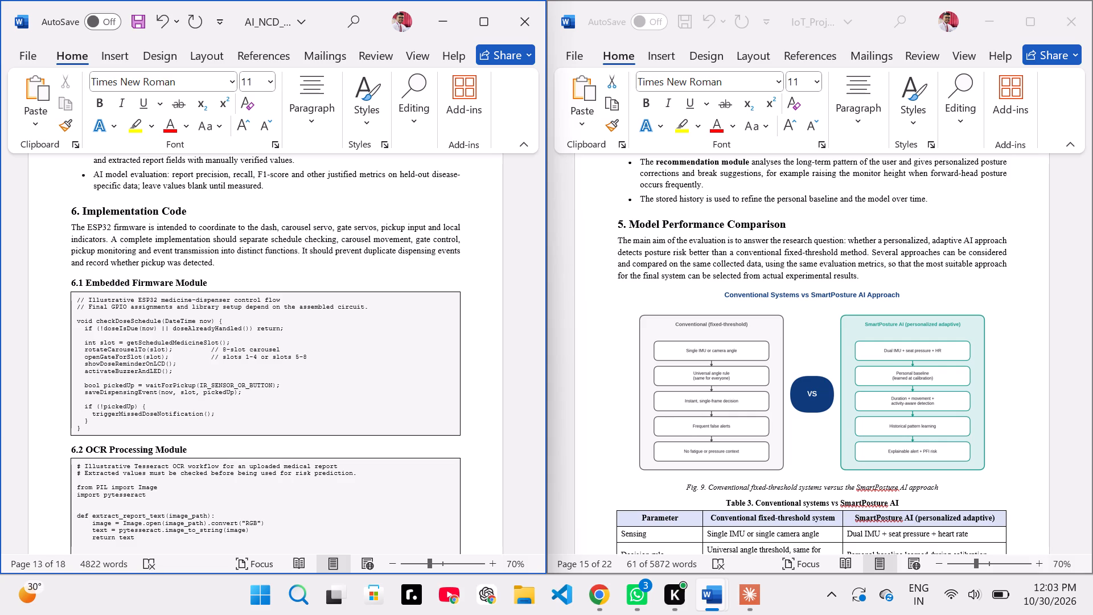
pyautogui.write('board')
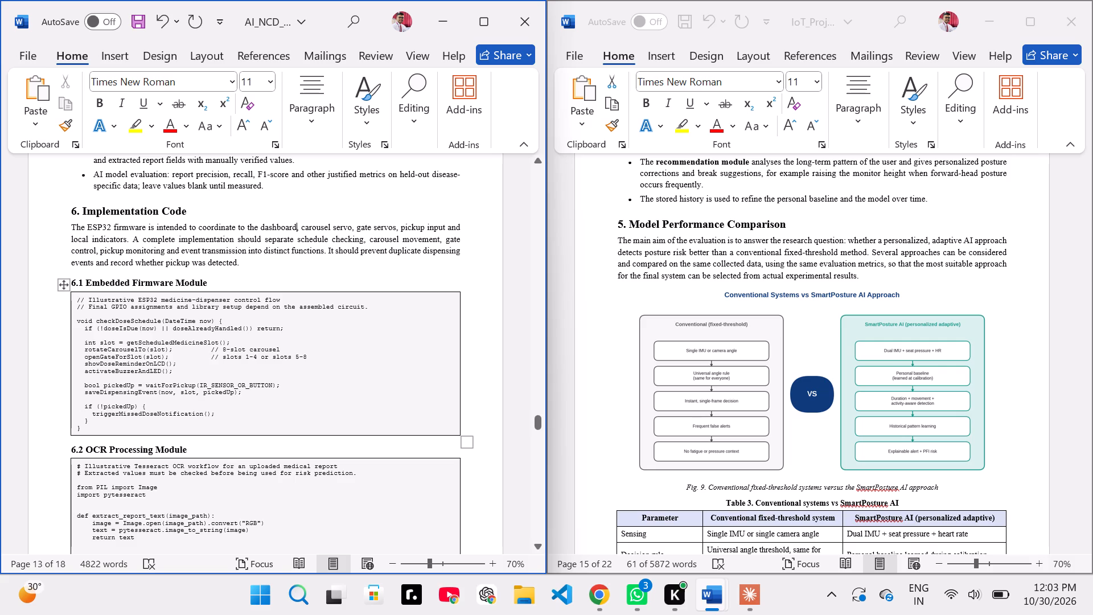
# Remove the bold formatting from all the bullets under the heading "7. Results".
pyautogui.scroll(-3, 217, 341)
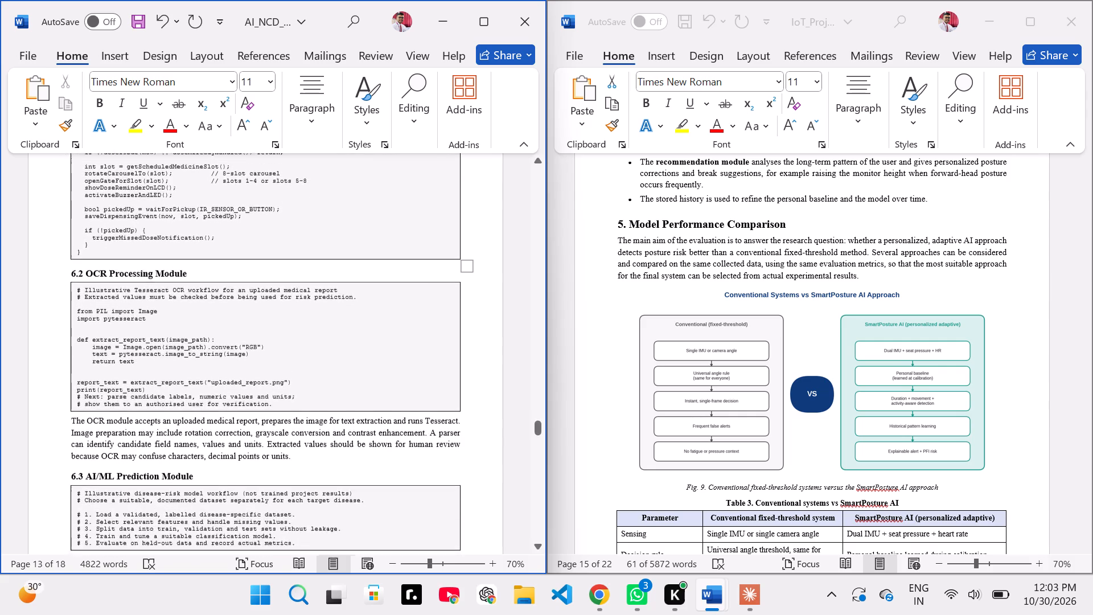
pyautogui.scroll(-5, 217, 341)
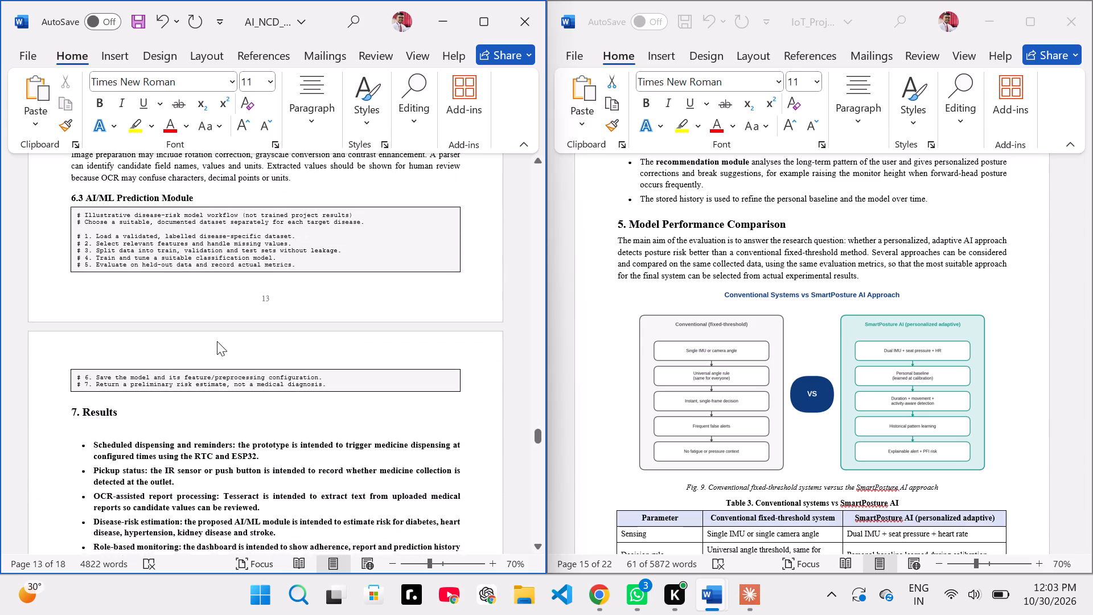
pyautogui.scroll(-2, 217, 341)
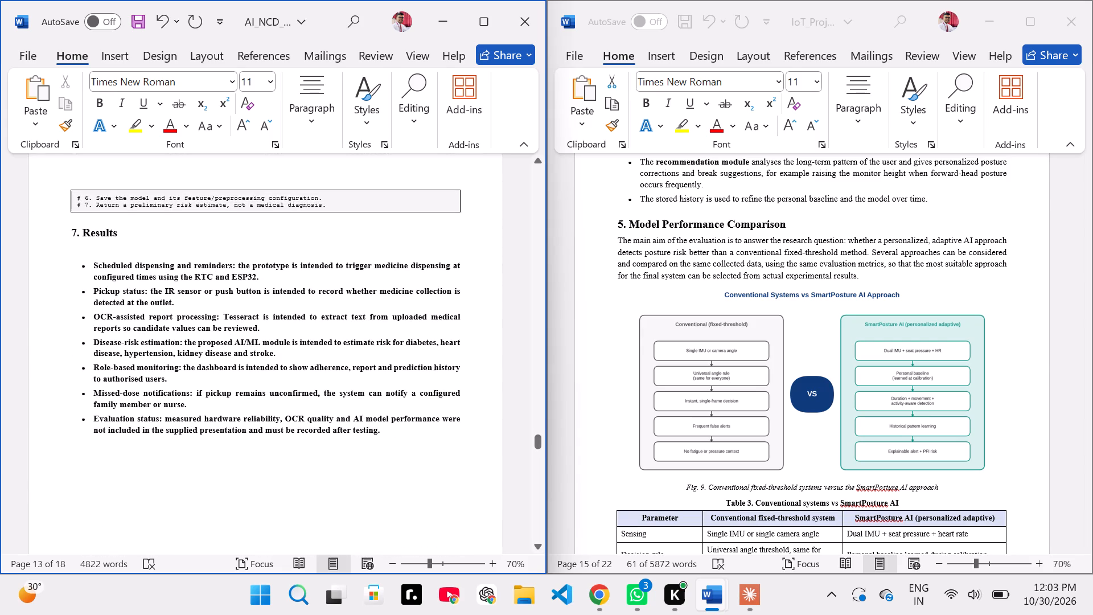
pyautogui.scroll(-1, 217, 341)
pyautogui.scroll(1, 217, 341)
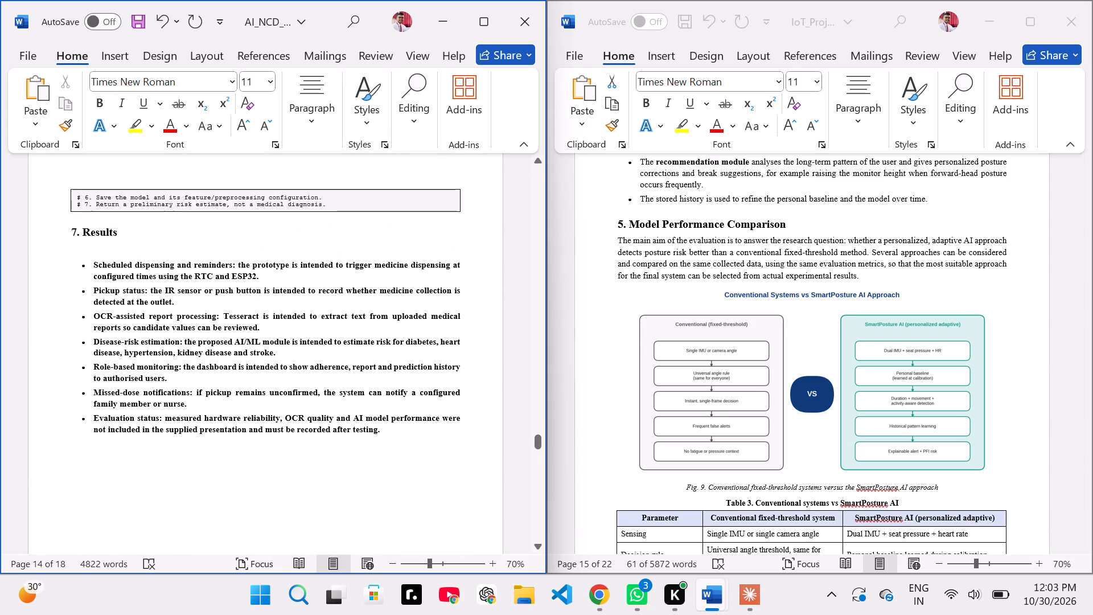
pyautogui.moveTo(385, 430); pyautogui.dragTo(94, 266)
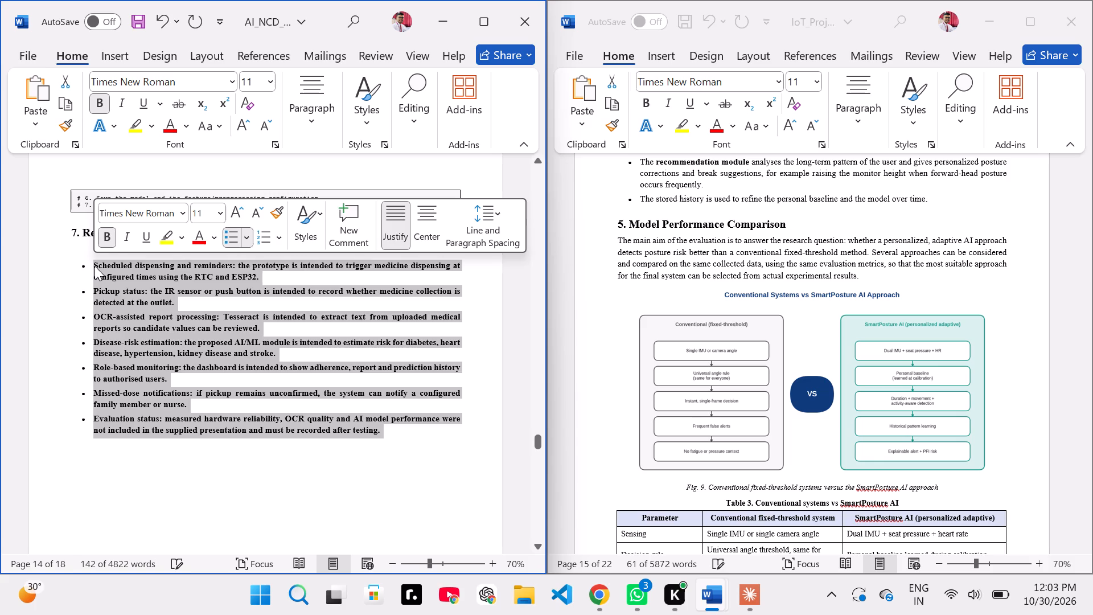
pyautogui.hotkey('ctrl', 'b')
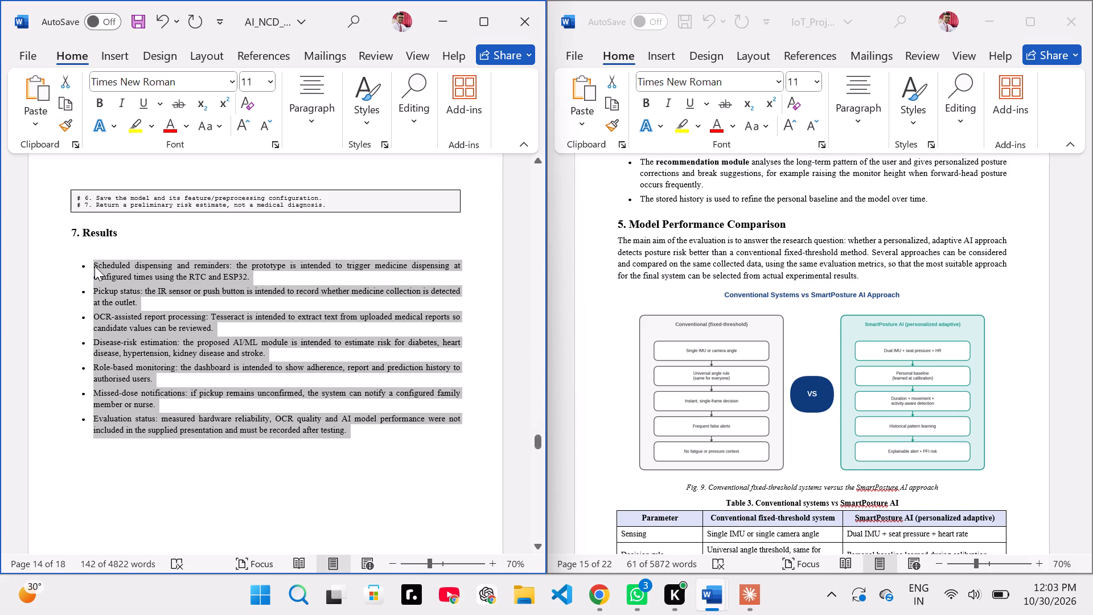
pyautogui.click(161, 281)
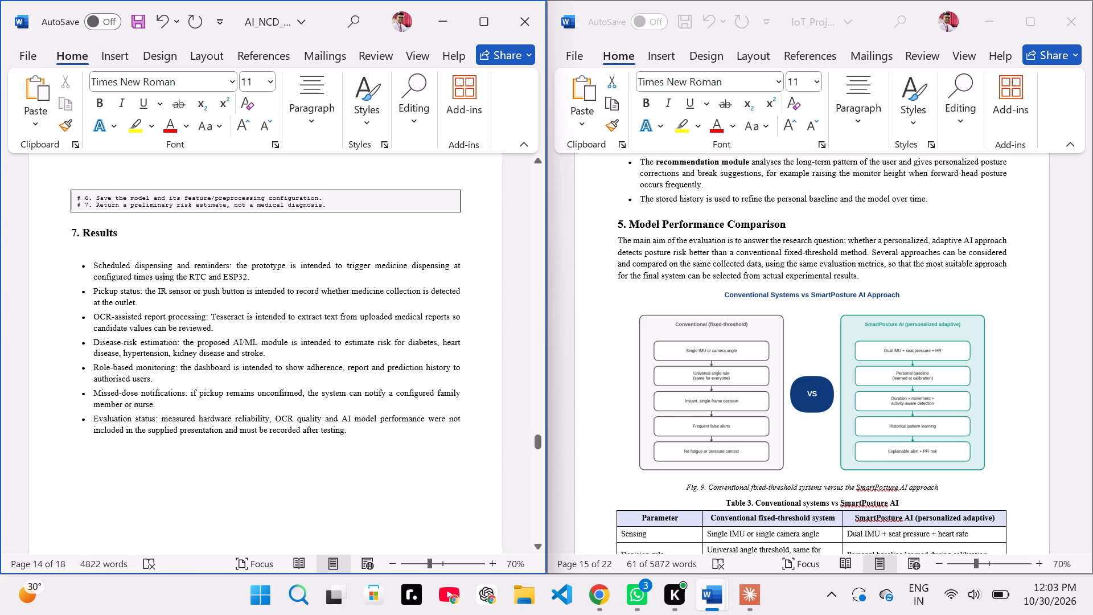
# Replace "RTC" with "Live Time" in the scheduled dispensing and reminders bullet of section 7.
pyautogui.click(206, 274)
pyautogui.press('BackSpace')
pyautogui.press('BackSpace')
pyautogui.press('BackSpace')
pyautogui.hotkey('shift', 'k')
pyautogui.press('BackSpace')
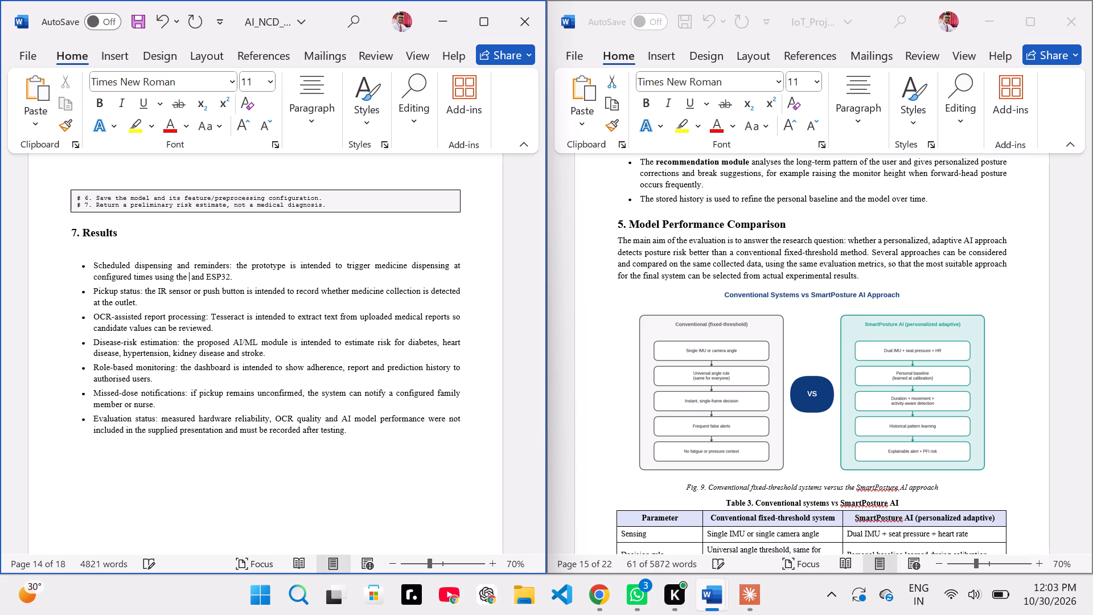
pyautogui.write('Live')
pyautogui.press('space')
pyautogui.write('Timi')
pyautogui.press('BackSpace')
pyautogui.press('e')
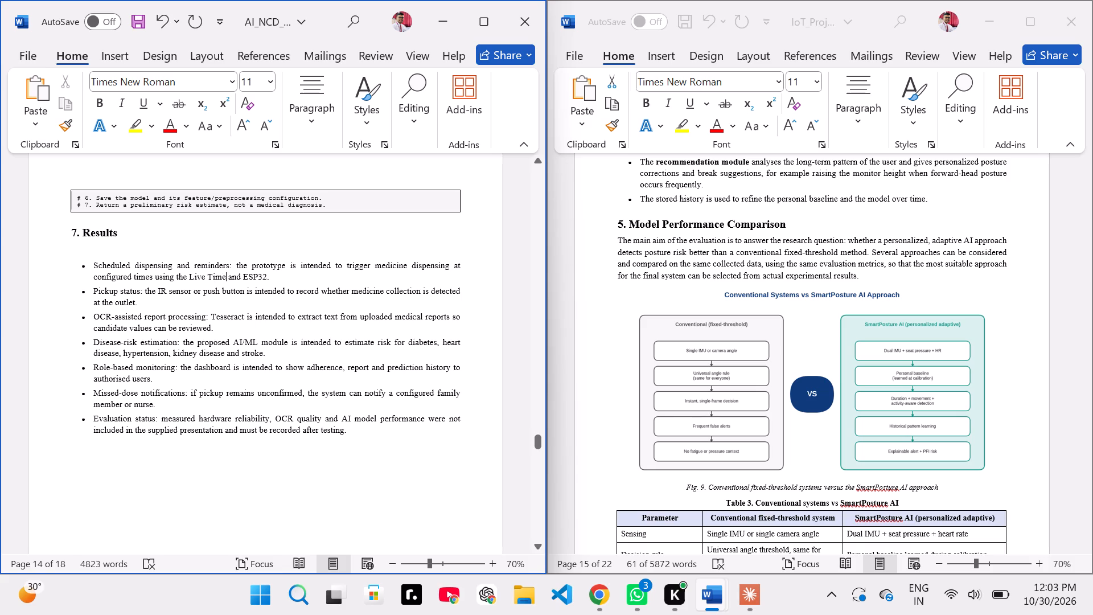
# Delete the blank space before the Smart Medicine Dispenser screenshot and place it on its own unbulleted line after the last section 7 bullet.
pyautogui.scroll(-4, 244, 324)
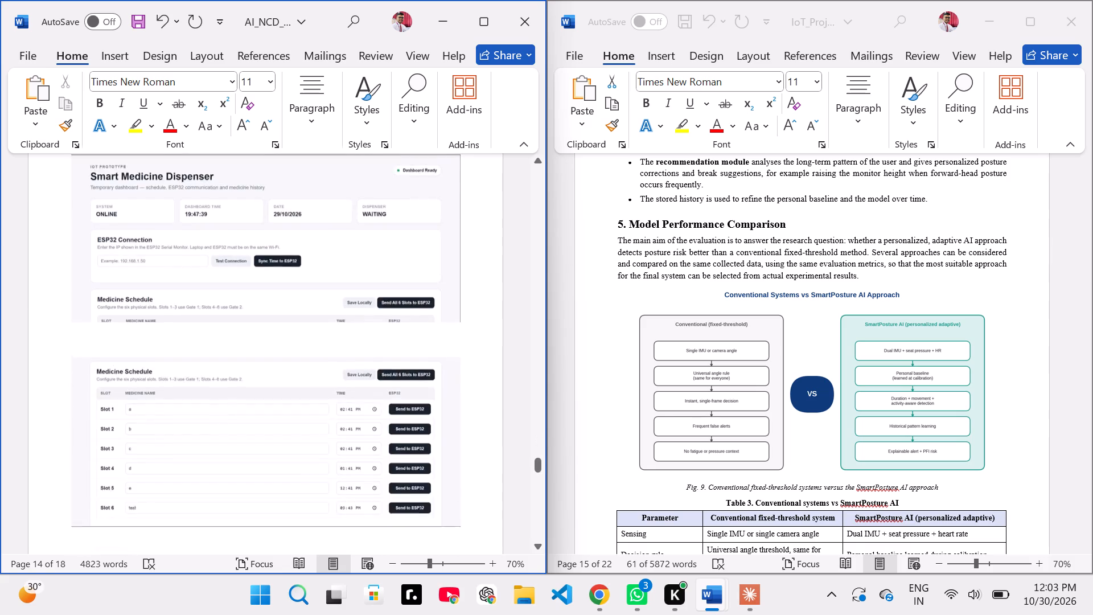
pyautogui.scroll(3, 244, 324)
pyautogui.scroll(1, 145, 404)
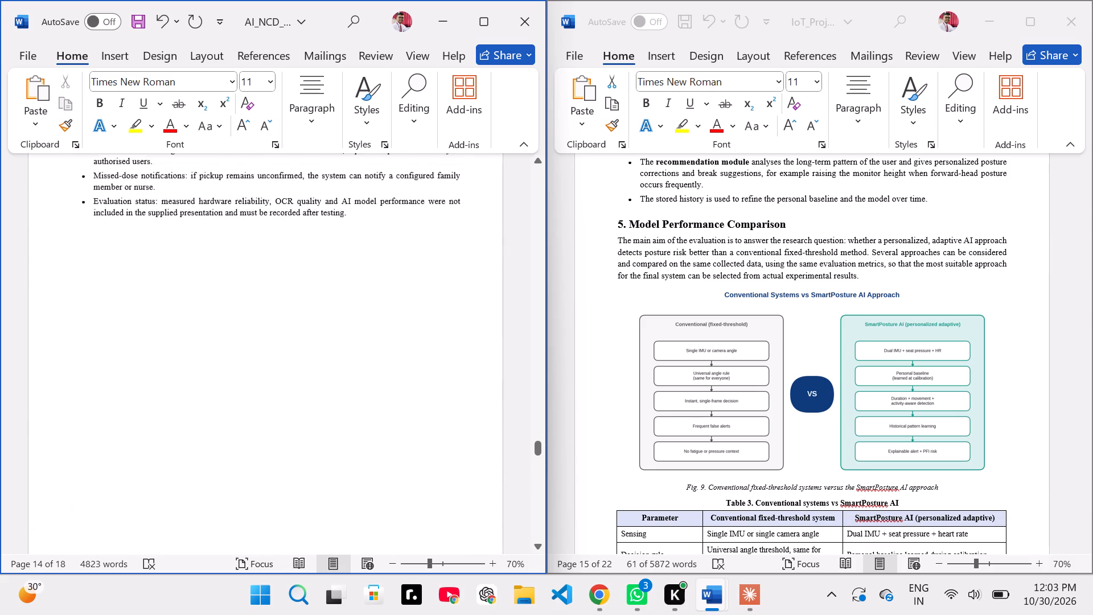
pyautogui.scroll(2, 145, 404)
pyautogui.scroll(-7, 145, 404)
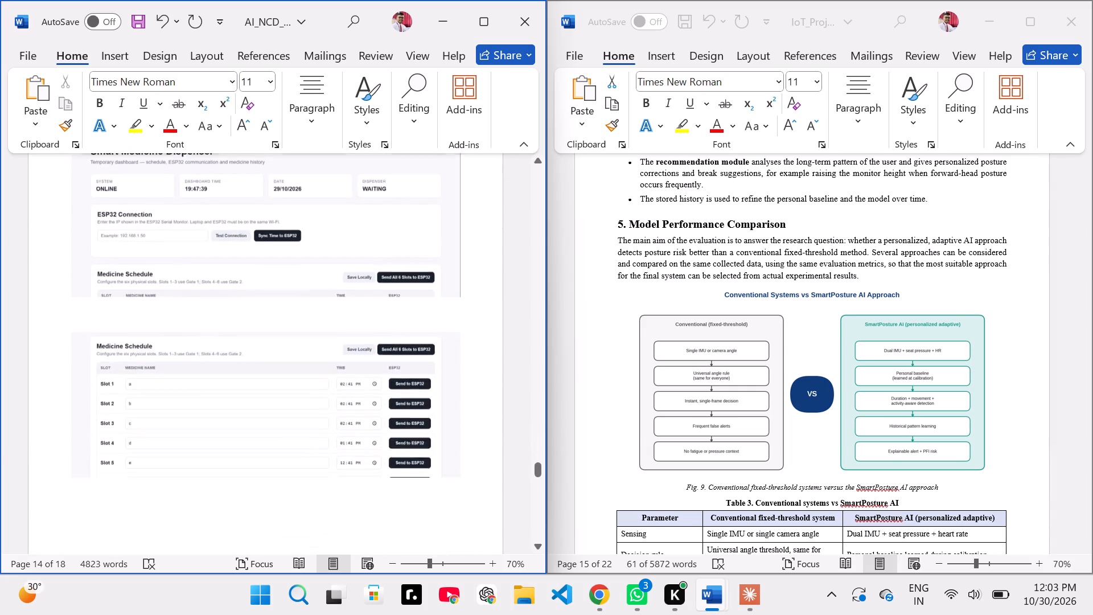
pyautogui.scroll(-1, 145, 404)
pyautogui.scroll(4, 145, 404)
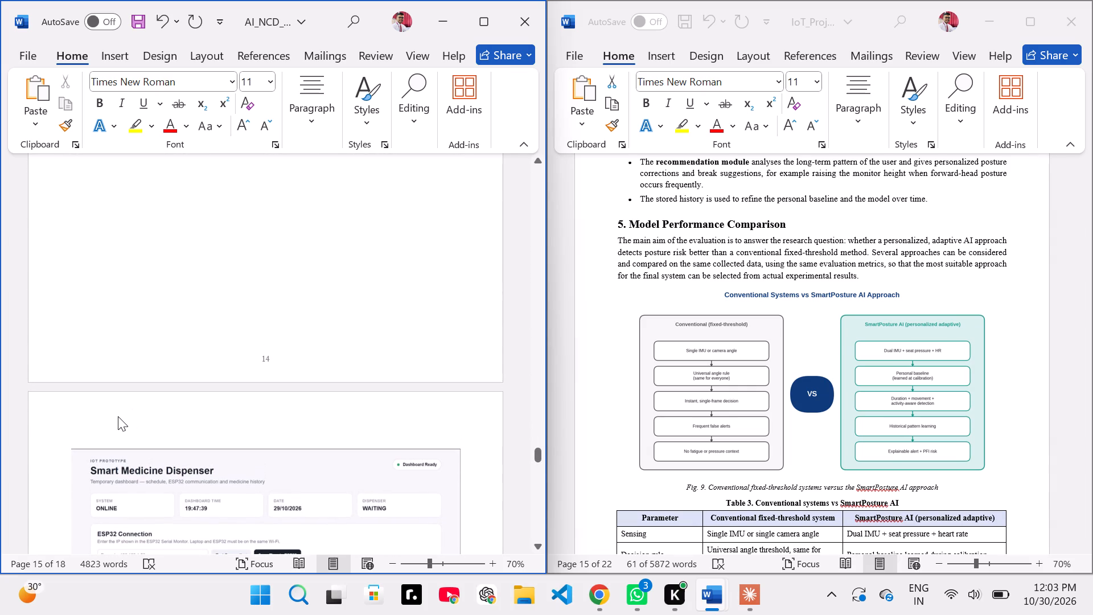
pyautogui.click(118, 416)
pyautogui.press('BackSpace')
pyautogui.press('BackSpace')
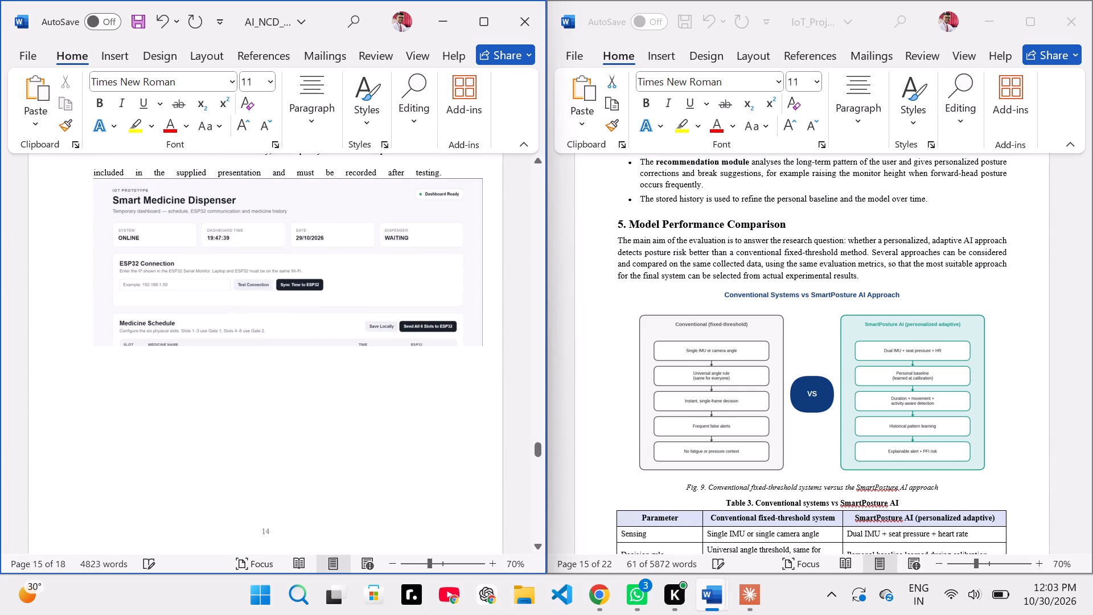
pyautogui.scroll(1, 88, 428)
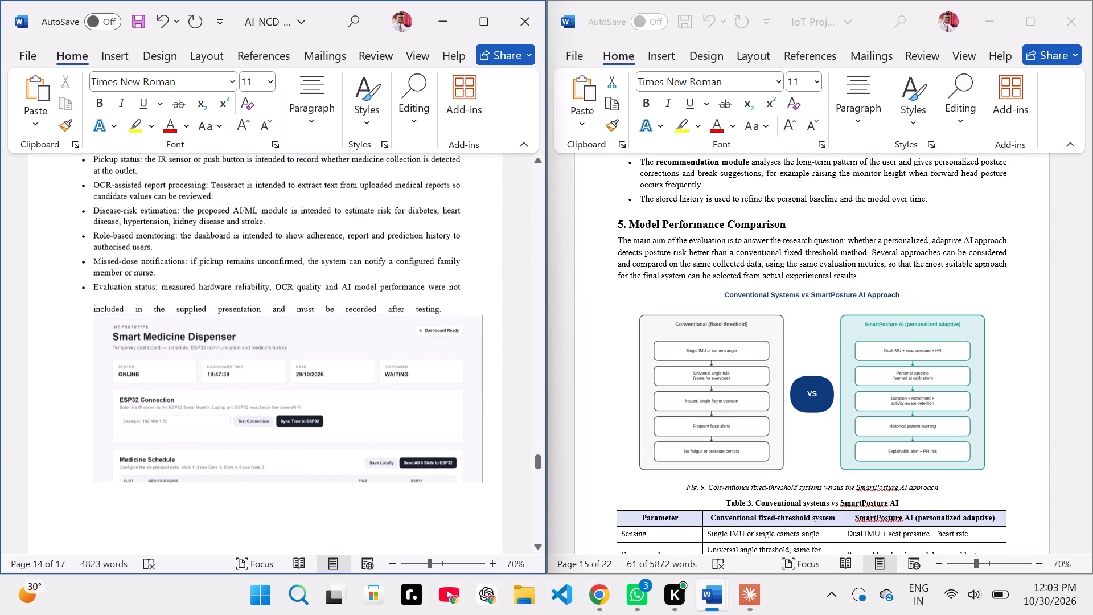
pyautogui.press('Return')
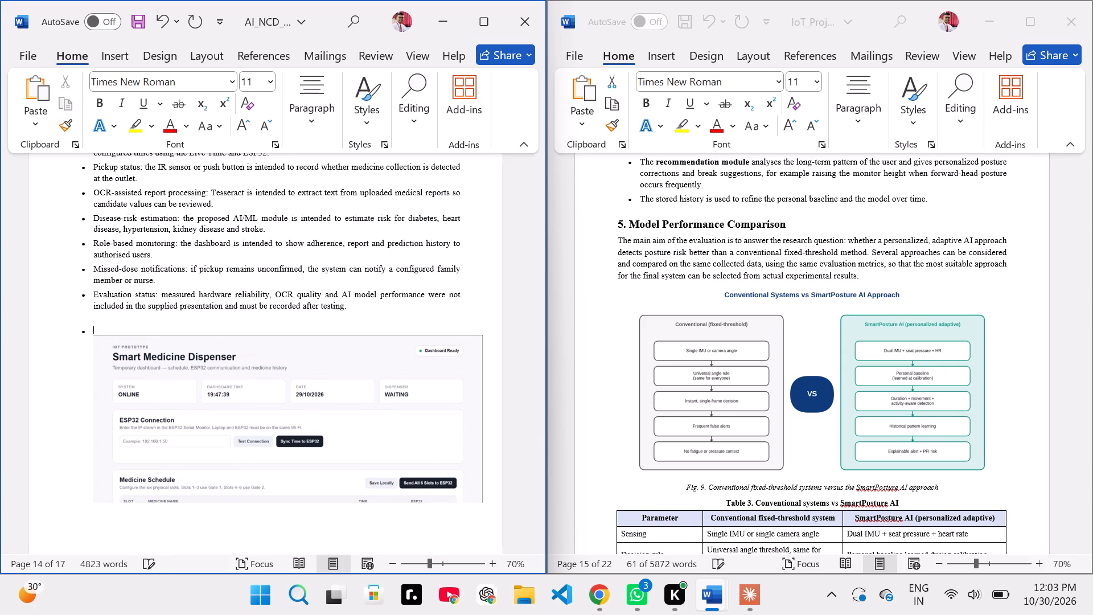
pyautogui.press('BackSpace')
# Delete the blank lines above the Medicine Schedule screenshot at the top of page 15.
pyautogui.scroll(-3, 88, 428)
pyautogui.click(96, 264)
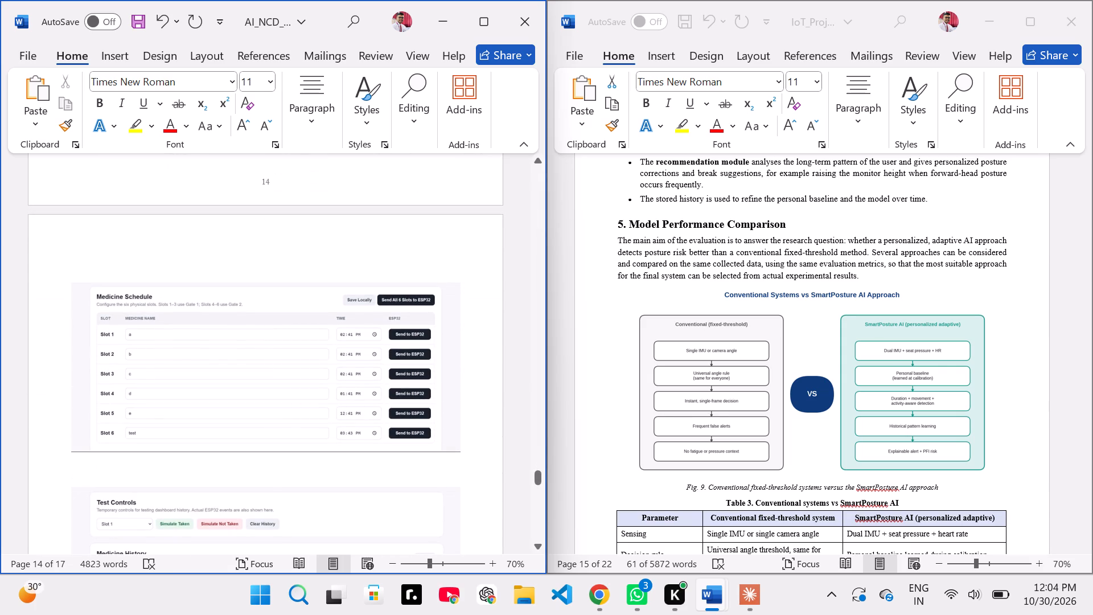
pyautogui.press('BackSpace')
pyautogui.press('BackSpace')
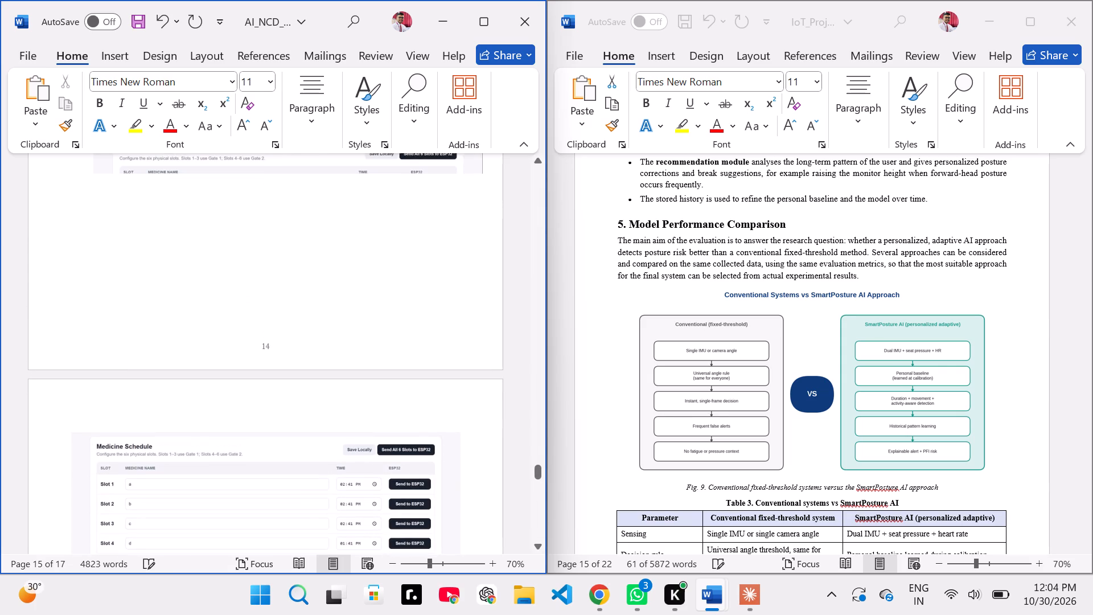
pyautogui.scroll(5, 96, 264)
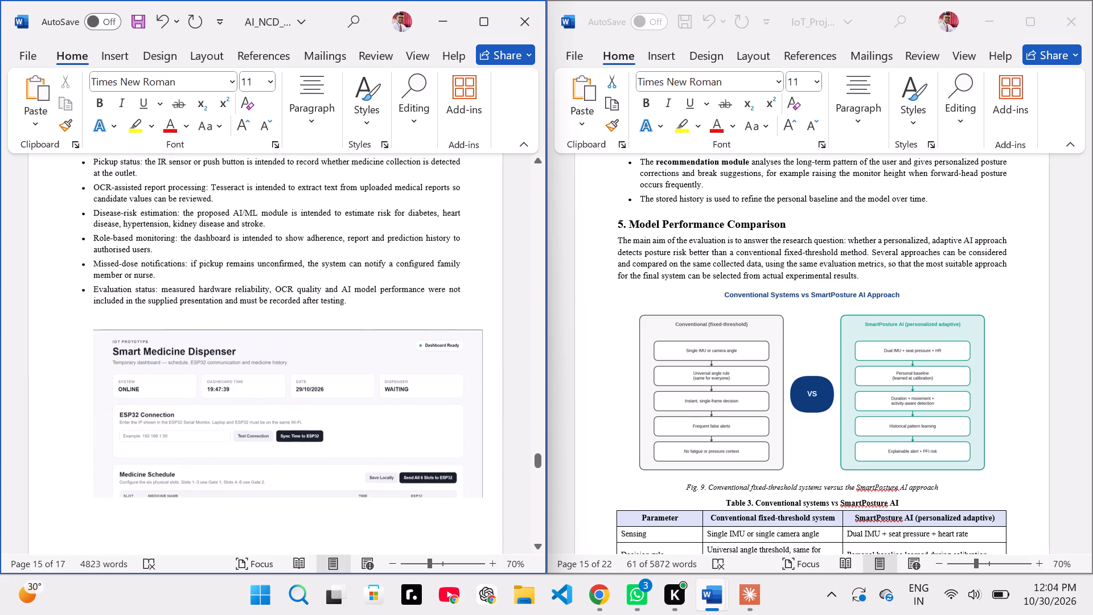
pyautogui.scroll(1, 96, 264)
pyautogui.scroll(-4, 96, 264)
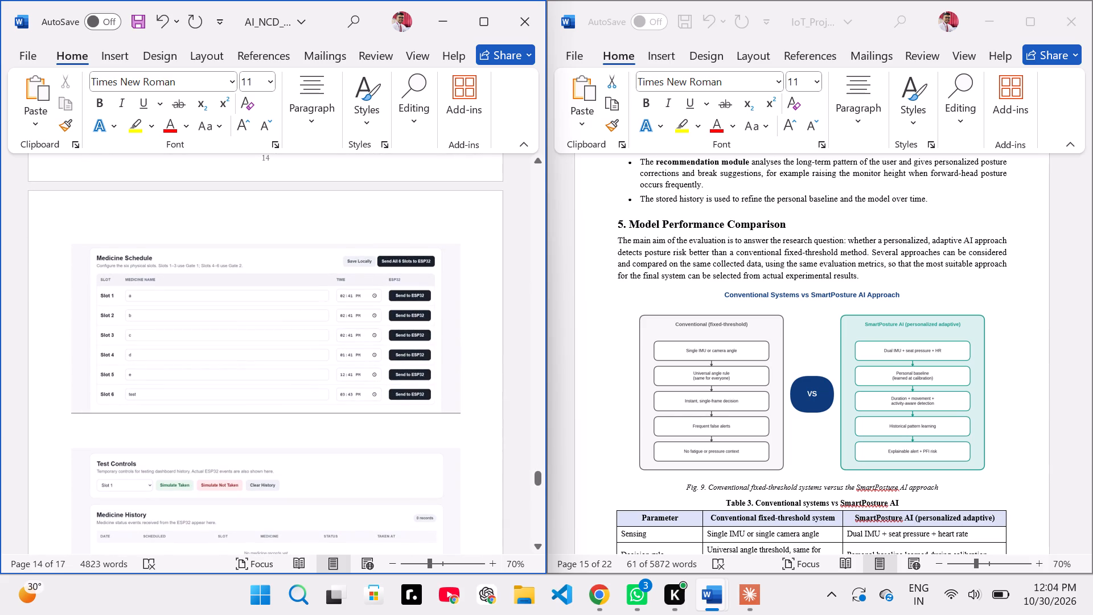
pyautogui.click(80, 239)
pyautogui.press('BackSpace')
pyautogui.press('BackSpace')
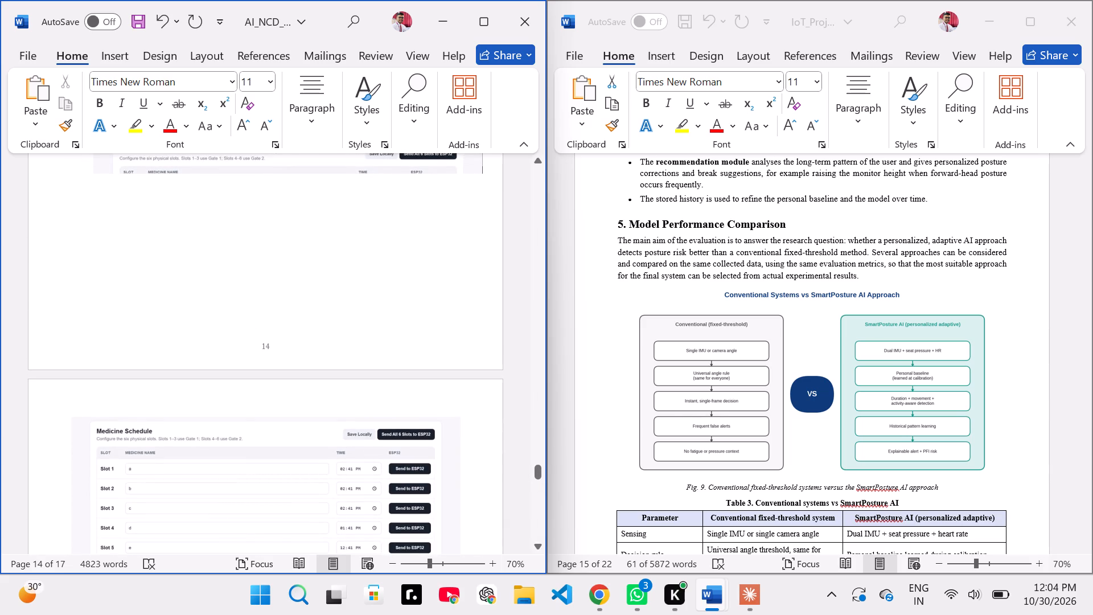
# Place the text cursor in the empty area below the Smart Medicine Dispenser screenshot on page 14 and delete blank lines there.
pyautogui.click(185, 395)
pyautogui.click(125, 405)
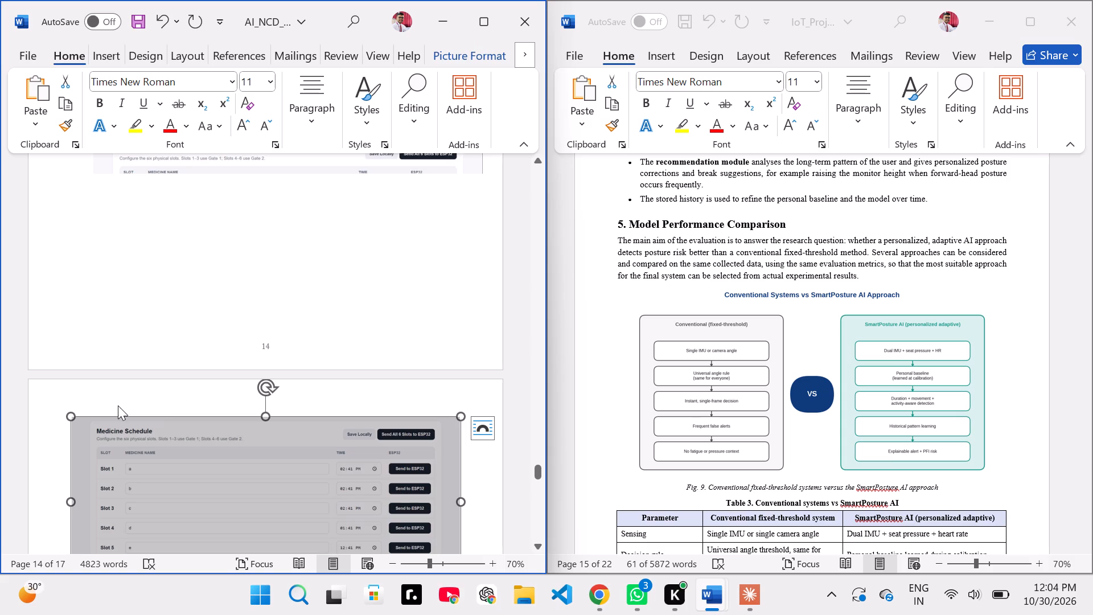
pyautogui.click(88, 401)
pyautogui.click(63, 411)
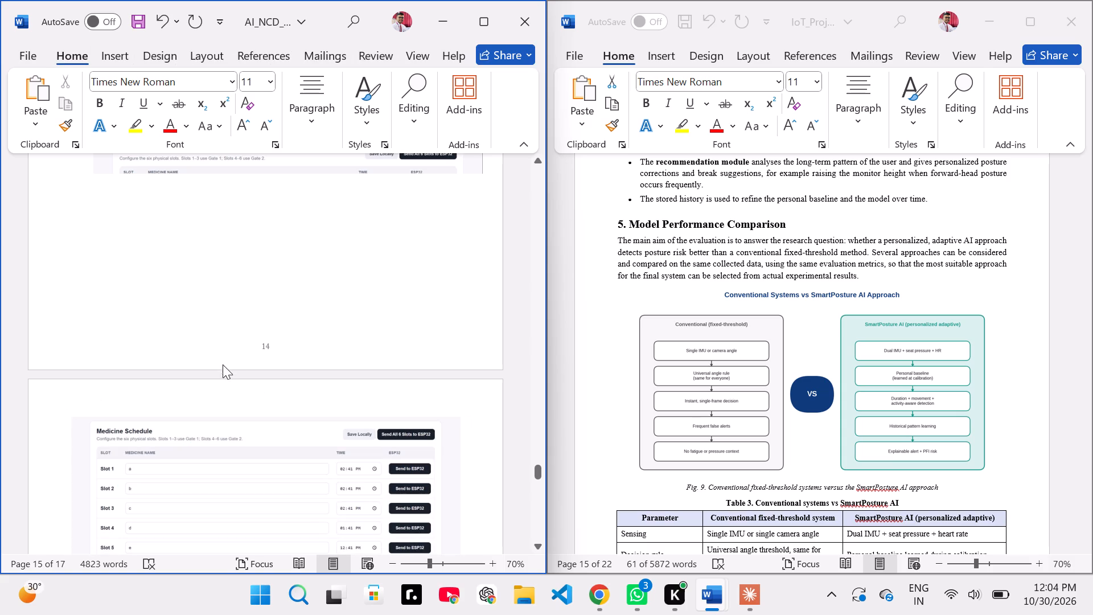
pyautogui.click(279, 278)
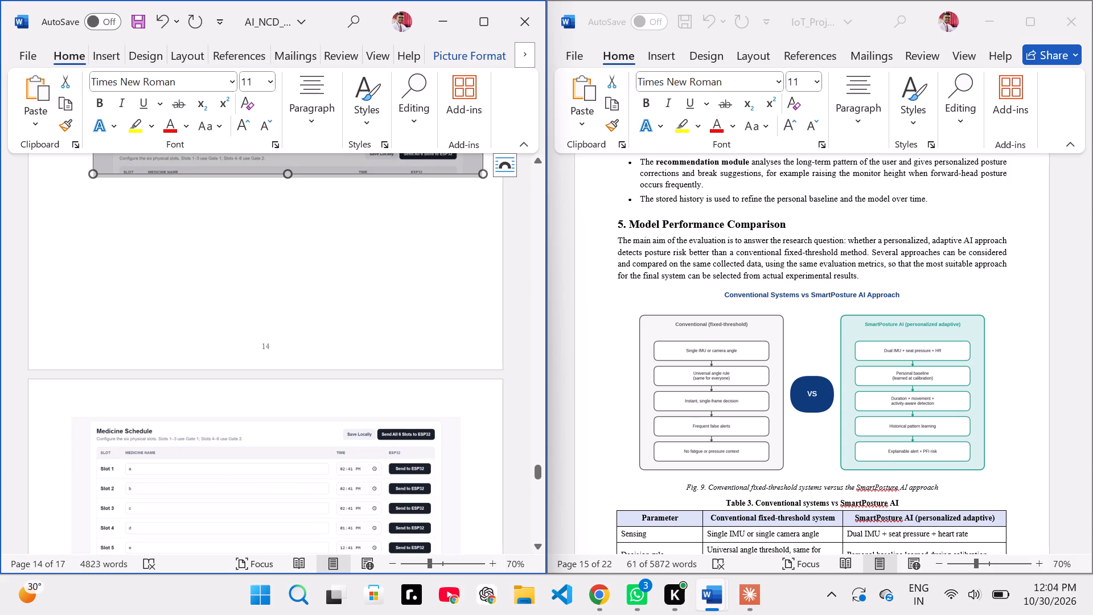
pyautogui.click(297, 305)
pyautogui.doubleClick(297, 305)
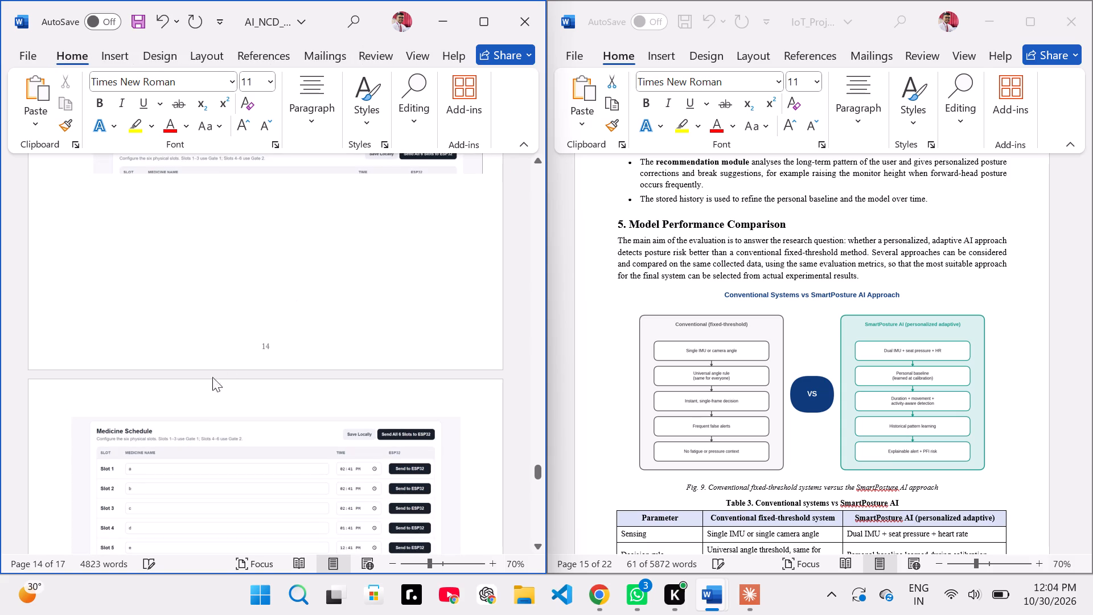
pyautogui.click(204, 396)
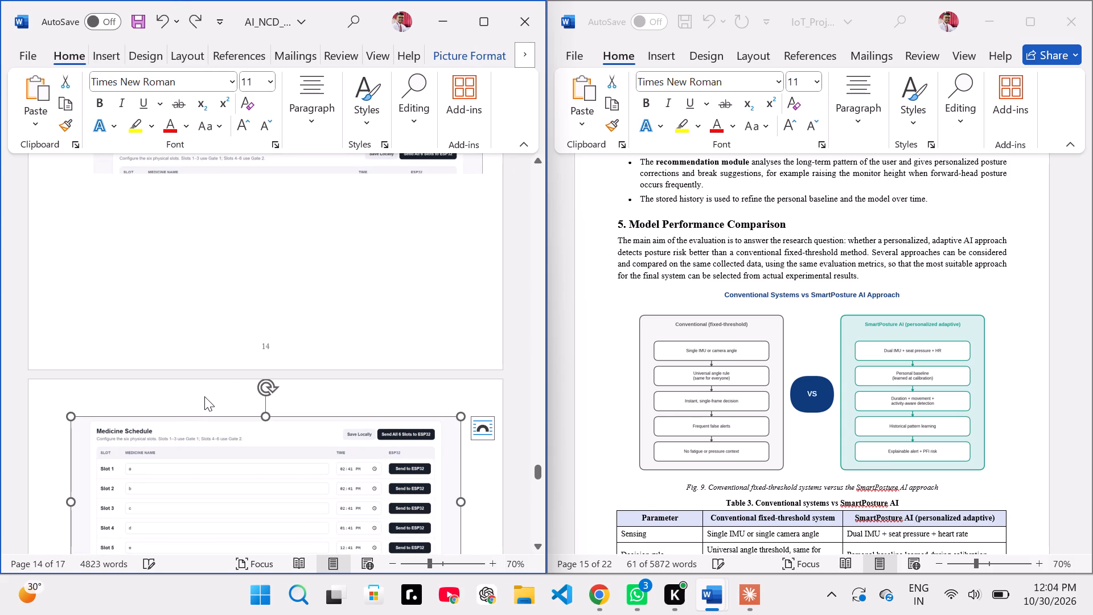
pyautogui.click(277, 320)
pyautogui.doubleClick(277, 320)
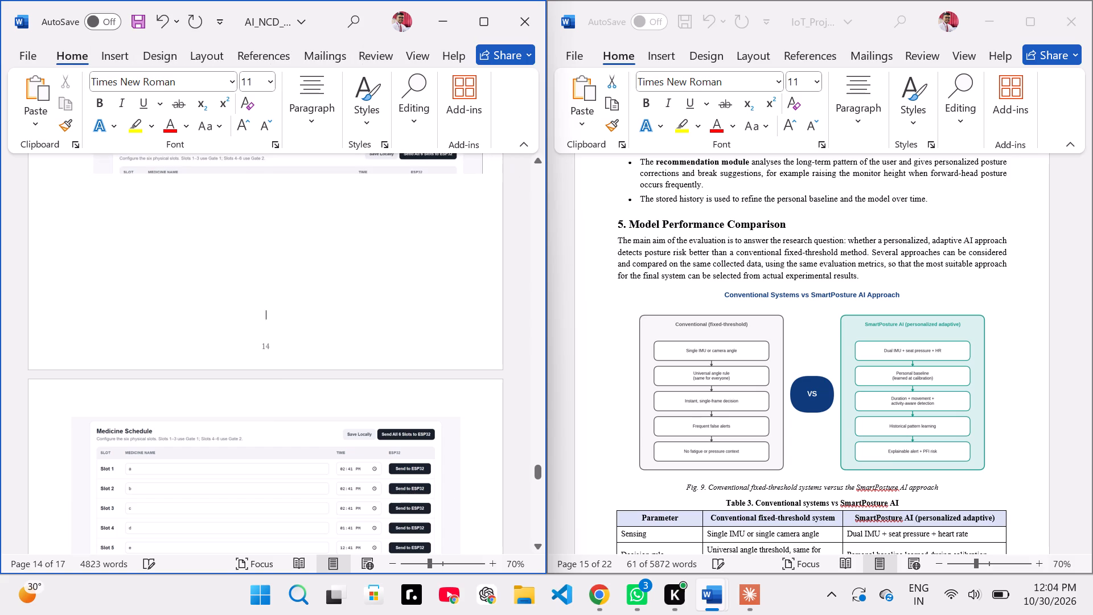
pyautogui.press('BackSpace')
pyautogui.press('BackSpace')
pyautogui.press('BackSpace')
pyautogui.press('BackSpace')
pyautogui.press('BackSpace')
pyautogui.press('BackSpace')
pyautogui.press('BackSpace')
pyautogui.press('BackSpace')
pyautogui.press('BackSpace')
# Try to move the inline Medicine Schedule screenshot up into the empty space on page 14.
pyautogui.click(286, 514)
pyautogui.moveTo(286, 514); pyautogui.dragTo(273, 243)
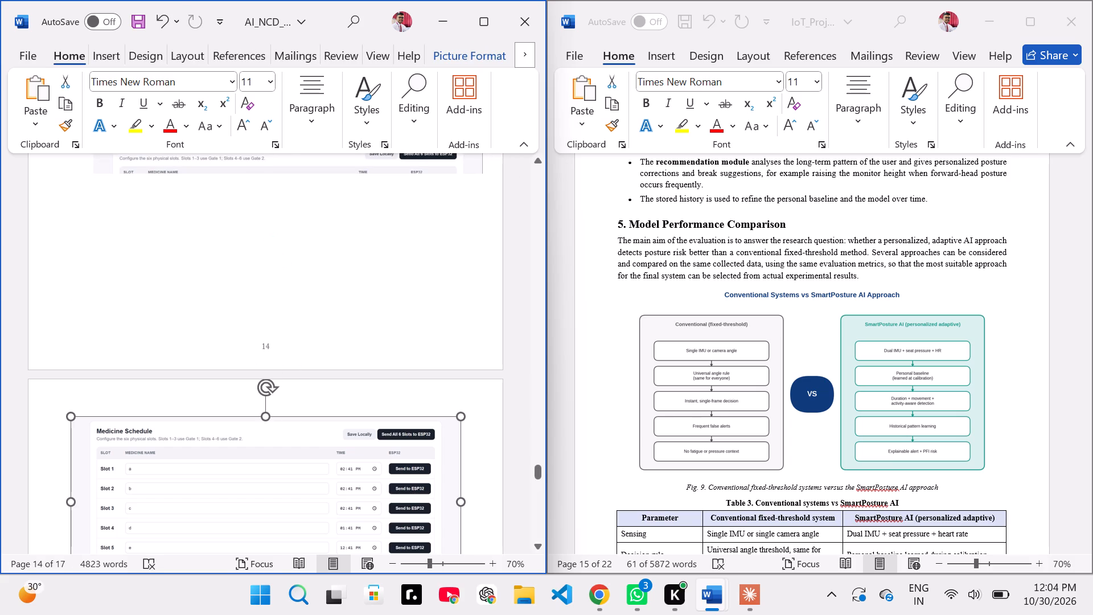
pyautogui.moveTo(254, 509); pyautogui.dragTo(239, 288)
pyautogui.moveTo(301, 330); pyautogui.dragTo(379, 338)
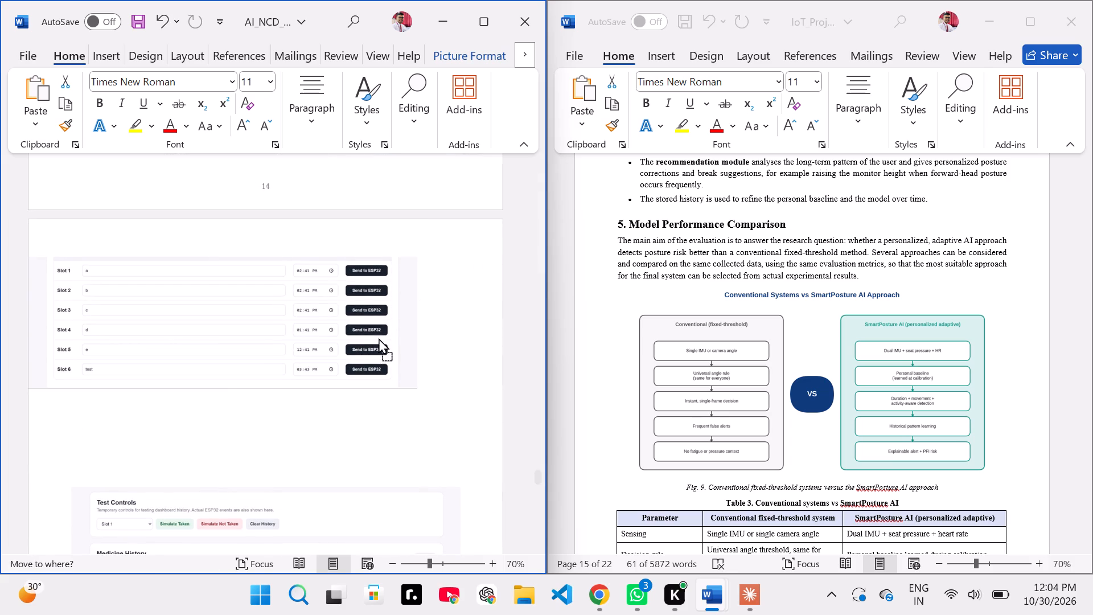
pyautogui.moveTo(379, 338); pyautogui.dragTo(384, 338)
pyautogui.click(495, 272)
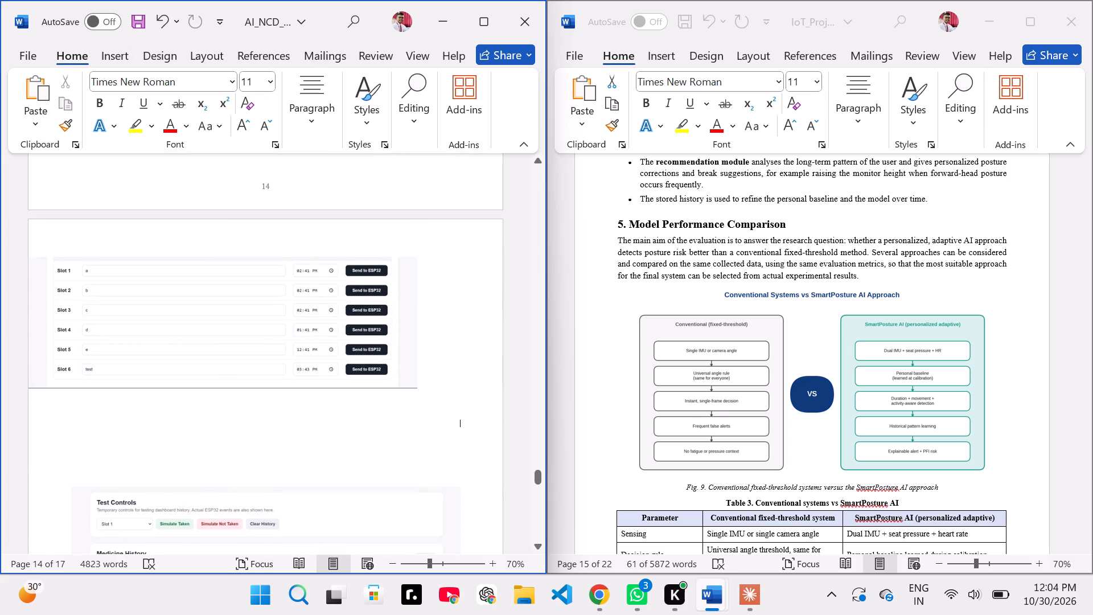
# Set the Medicine Schedule screenshot's text wrapping to Top and Bottom and move it up between the page margins.
pyautogui.click(352, 339)
pyautogui.click(482, 269)
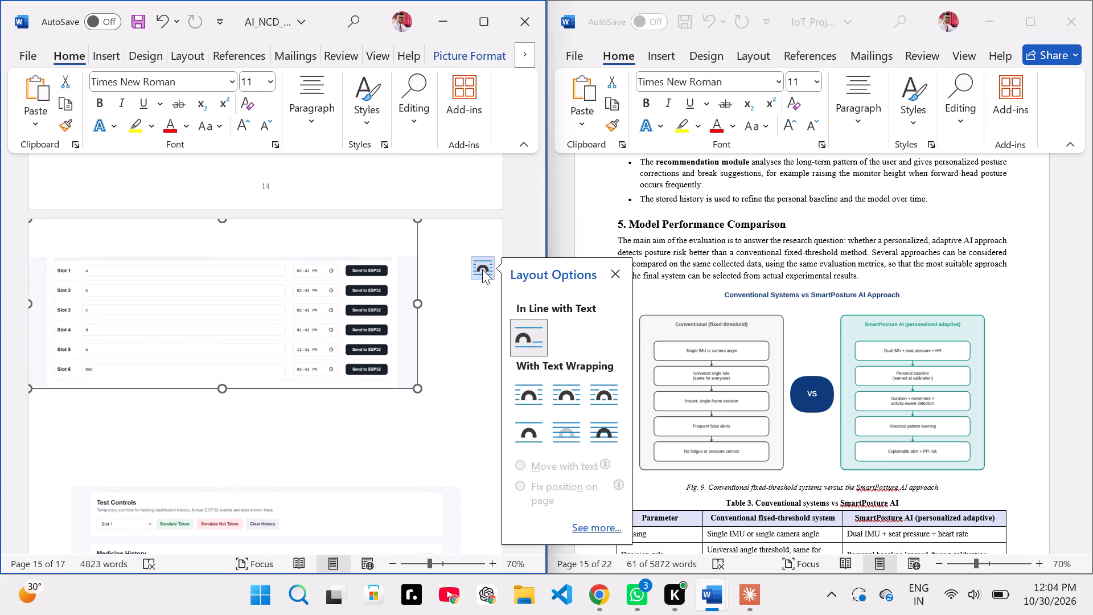
pyautogui.click(532, 427)
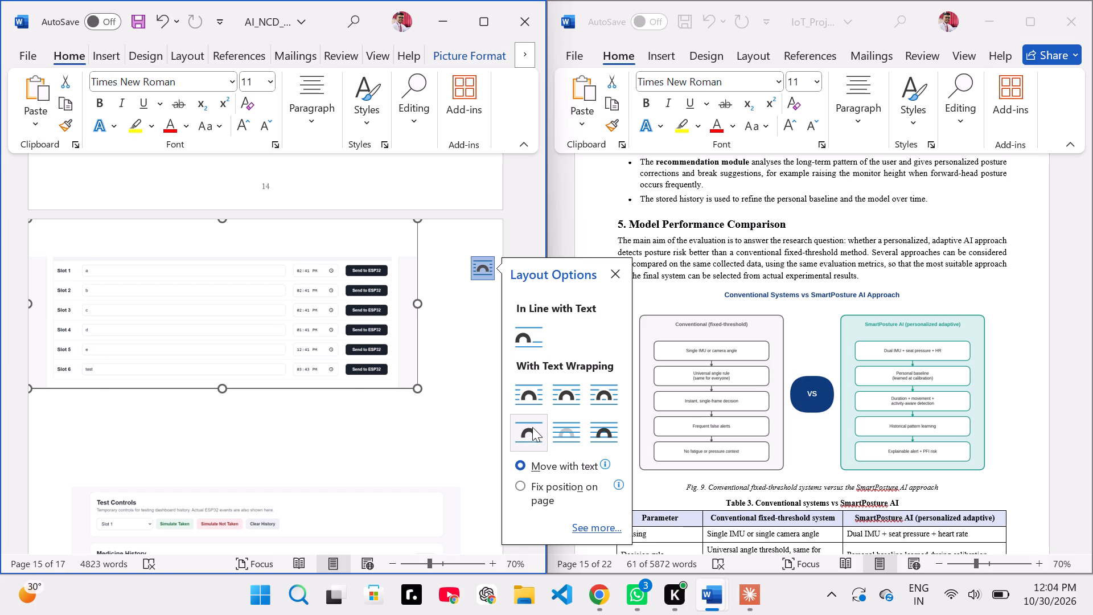
pyautogui.moveTo(315, 331); pyautogui.dragTo(306, 100)
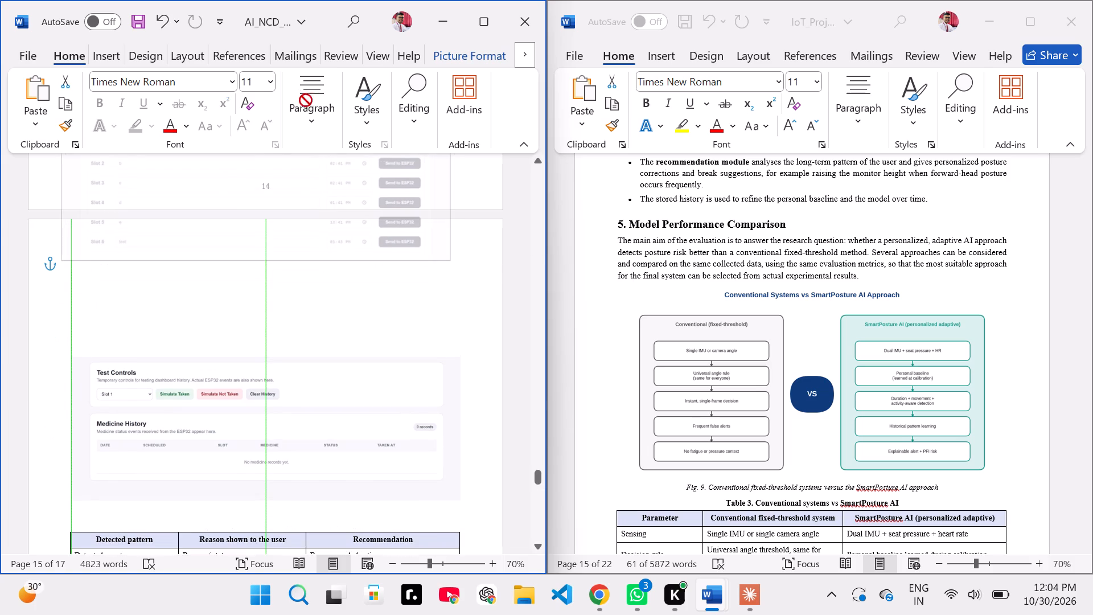
pyautogui.moveTo(306, 100); pyautogui.dragTo(298, 139)
# Zoom out to 40% and move the inline Smart Medicine Dispenser screenshot onto the line below, aligned with the page's left margin.
pyautogui.scroll(3, 286, 414)
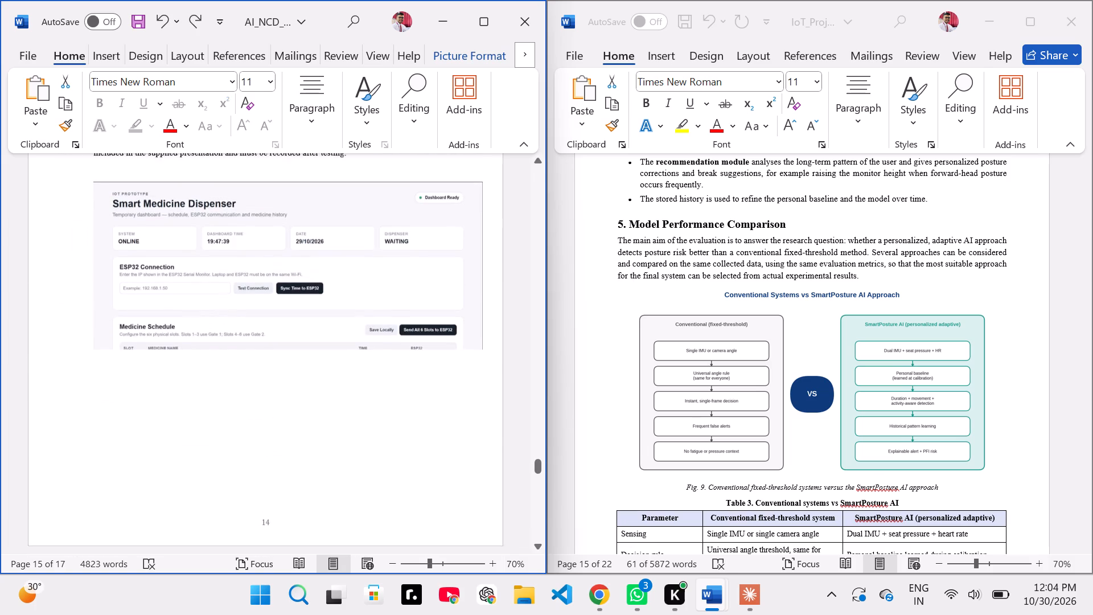
pyautogui.keyDown('ctrl'); pyautogui.scroll(-3, 286, 414); pyautogui.keyUp('ctrl')
pyautogui.scroll(-6, 286, 414)
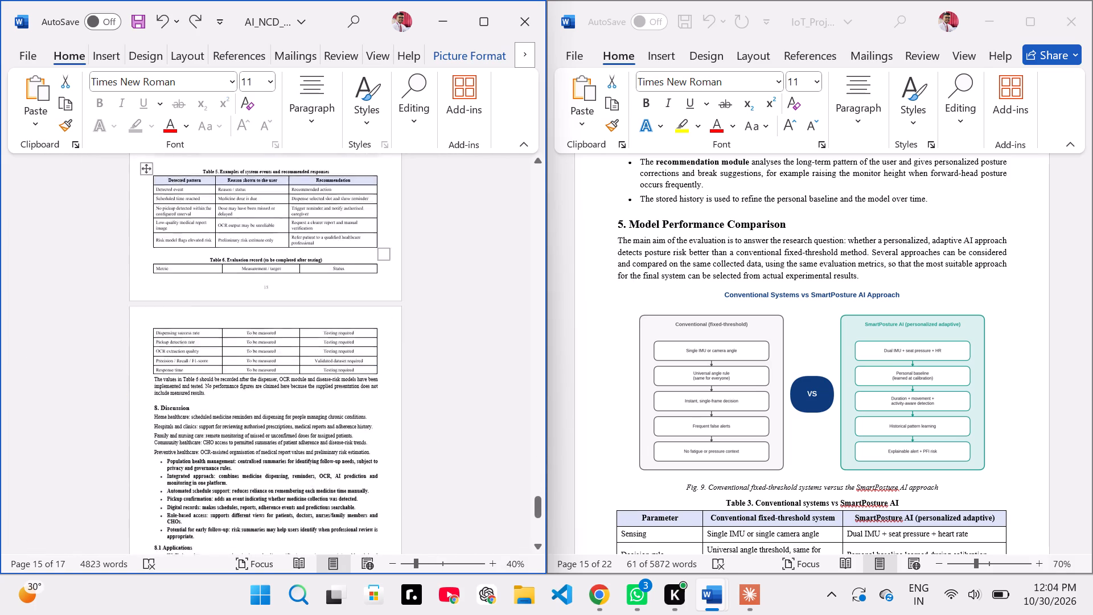
pyautogui.scroll(7, 286, 414)
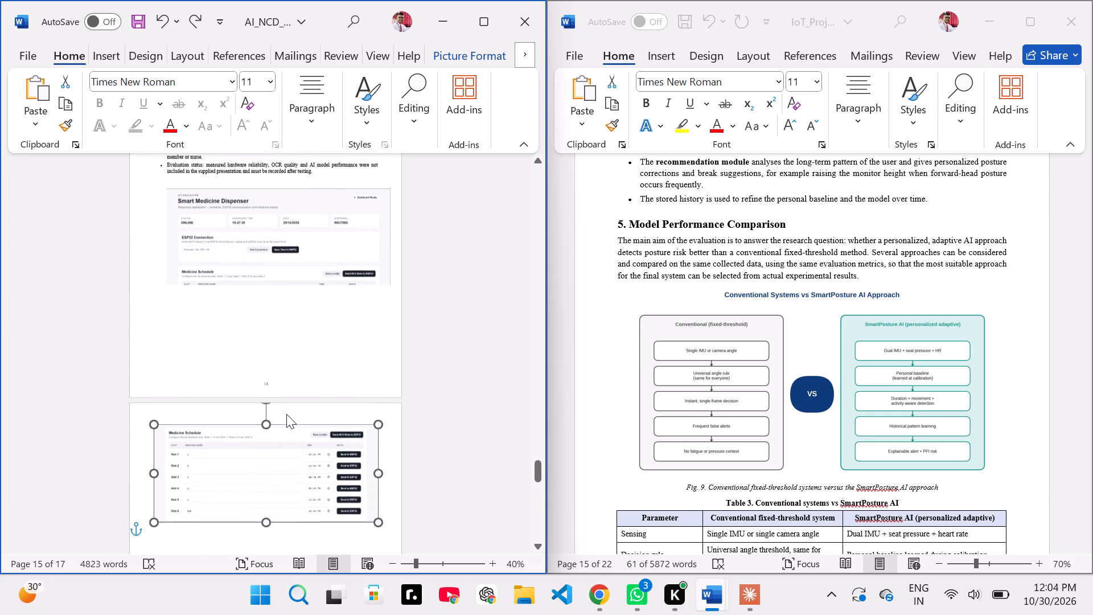
pyautogui.scroll(1, 252, 393)
pyautogui.click(232, 318)
pyautogui.moveTo(232, 318); pyautogui.dragTo(229, 337)
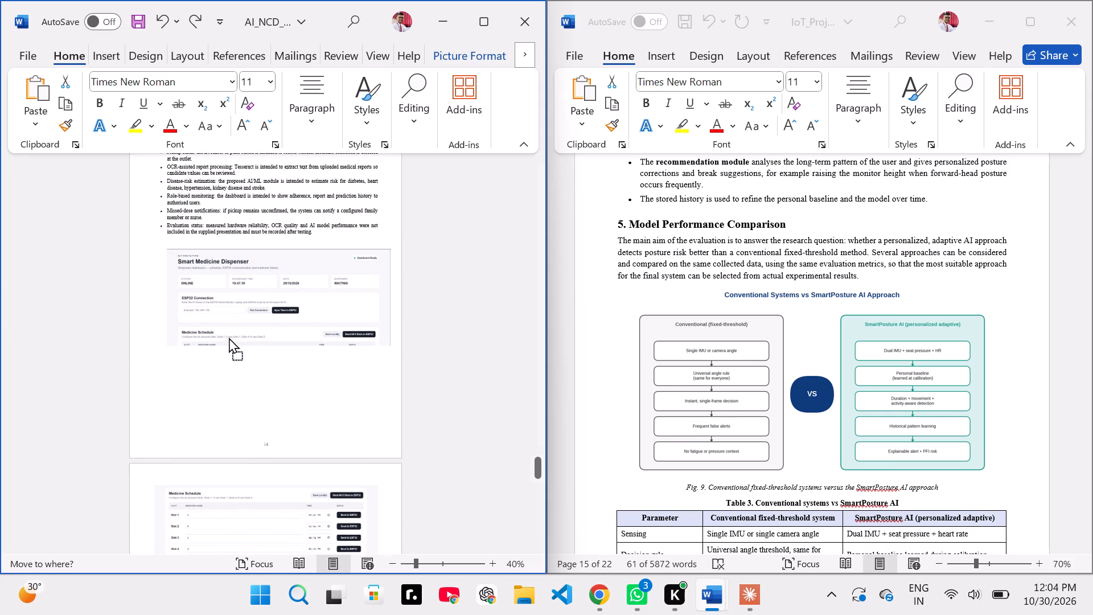
pyautogui.moveTo(229, 337); pyautogui.dragTo(225, 370)
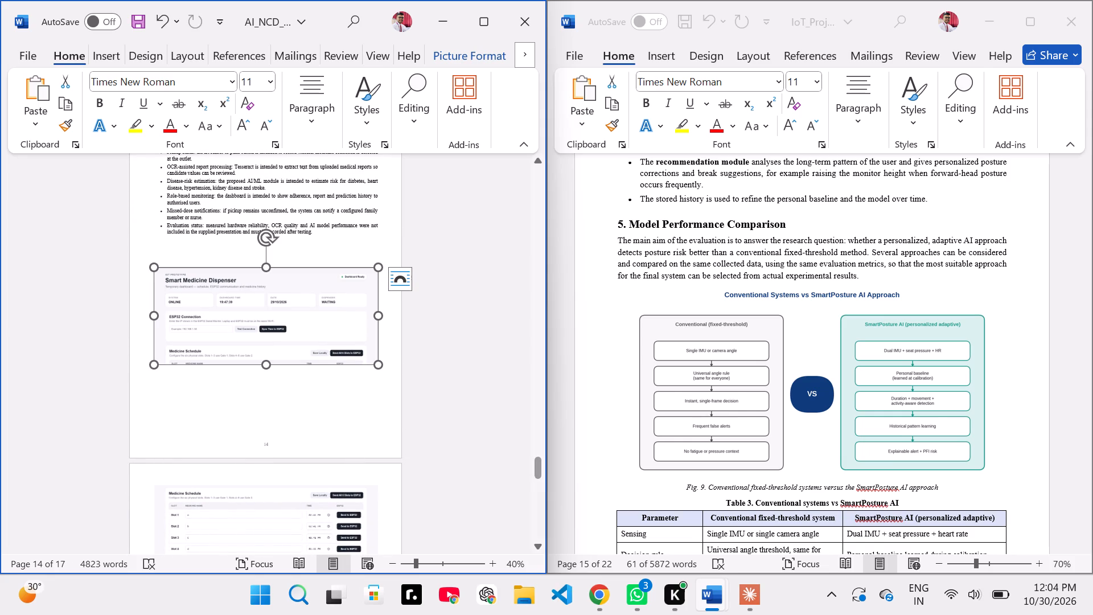
# Set the Smart Medicine Dispenser screenshot's text wrapping to Top and Bottom and move it lower on page 14, centred between the margins.
pyautogui.click(398, 276)
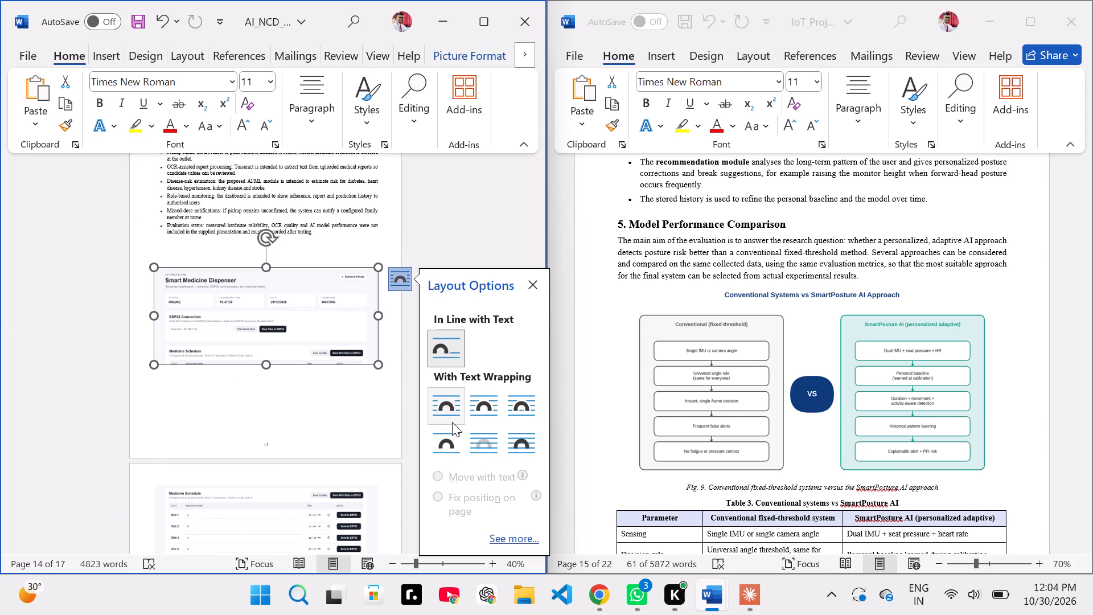
pyautogui.click(455, 443)
pyautogui.moveTo(299, 337); pyautogui.dragTo(299, 366)
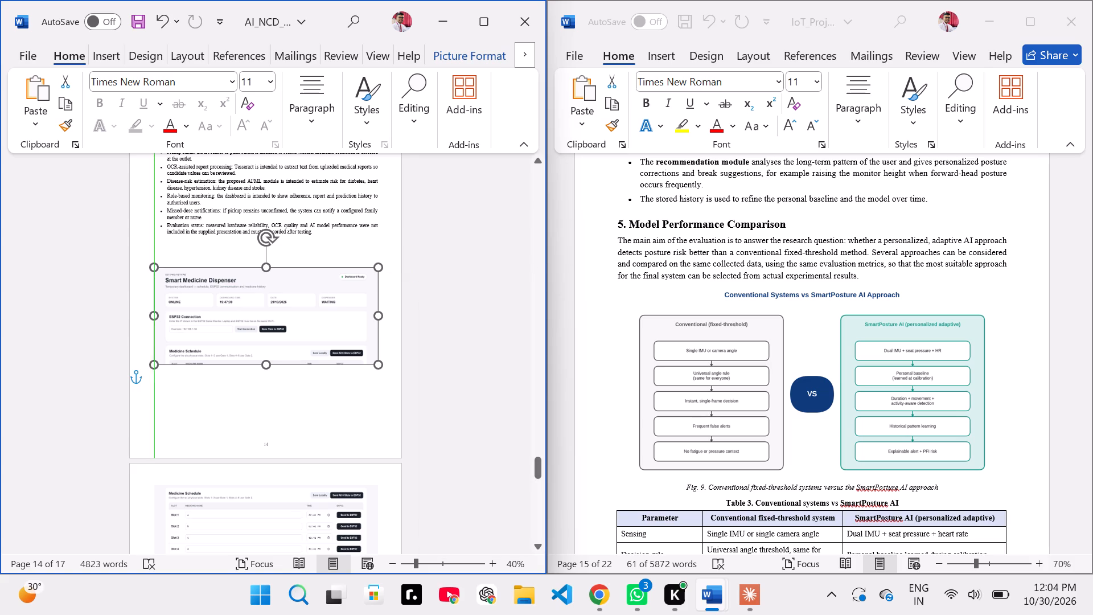
pyautogui.moveTo(299, 366); pyautogui.dragTo(301, 376)
pyautogui.click(301, 376)
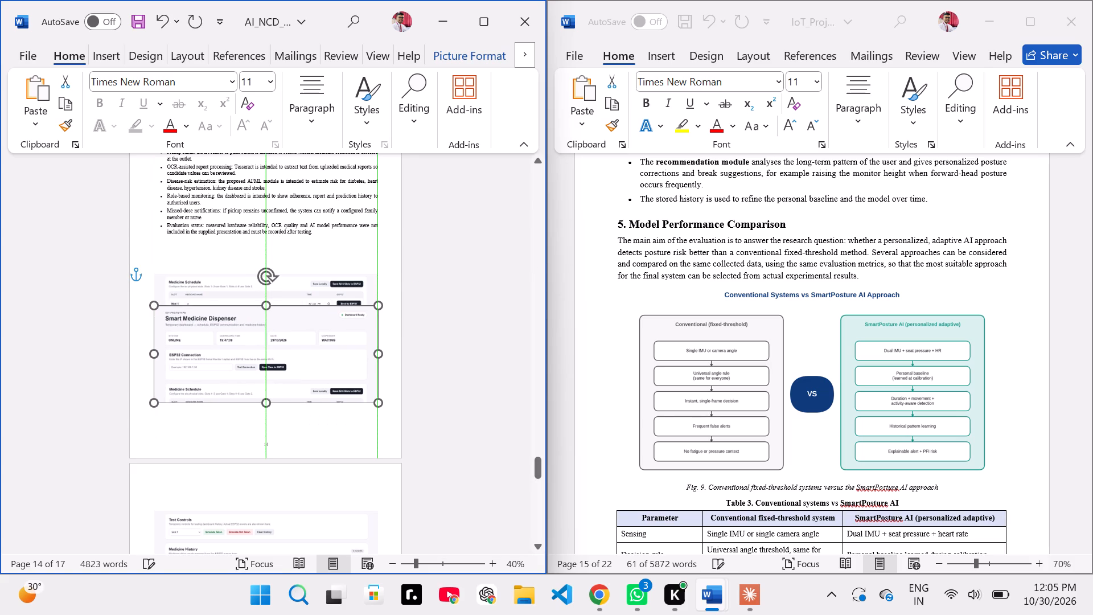
pyautogui.click(410, 384)
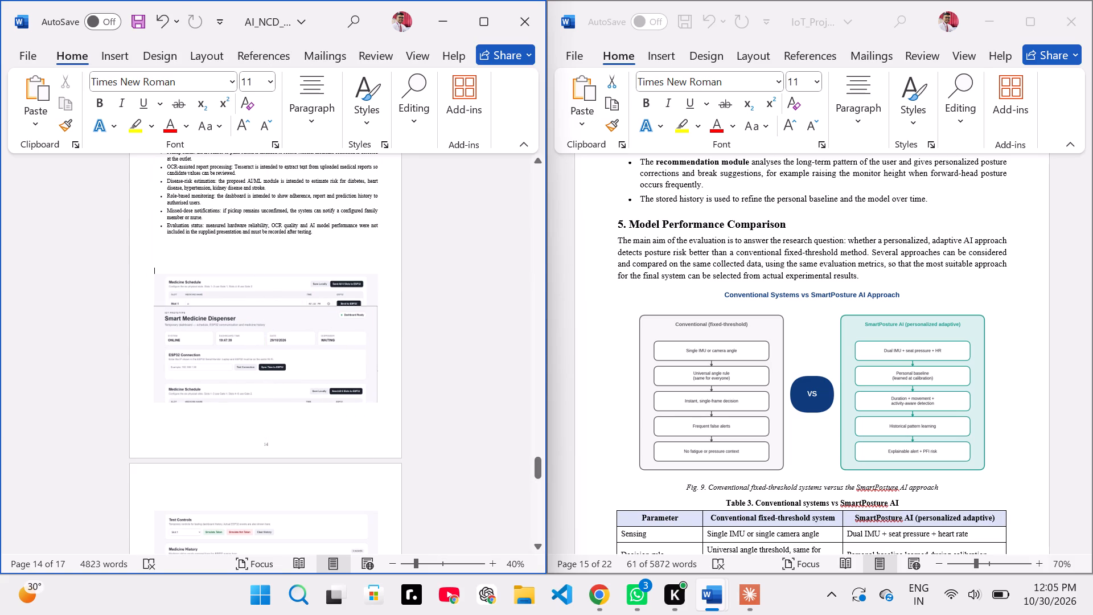
# Undo the recent wrapping and position changes to the Medicine Schedule and Smart Medicine Dispenser screenshots.
pyautogui.click(324, 295)
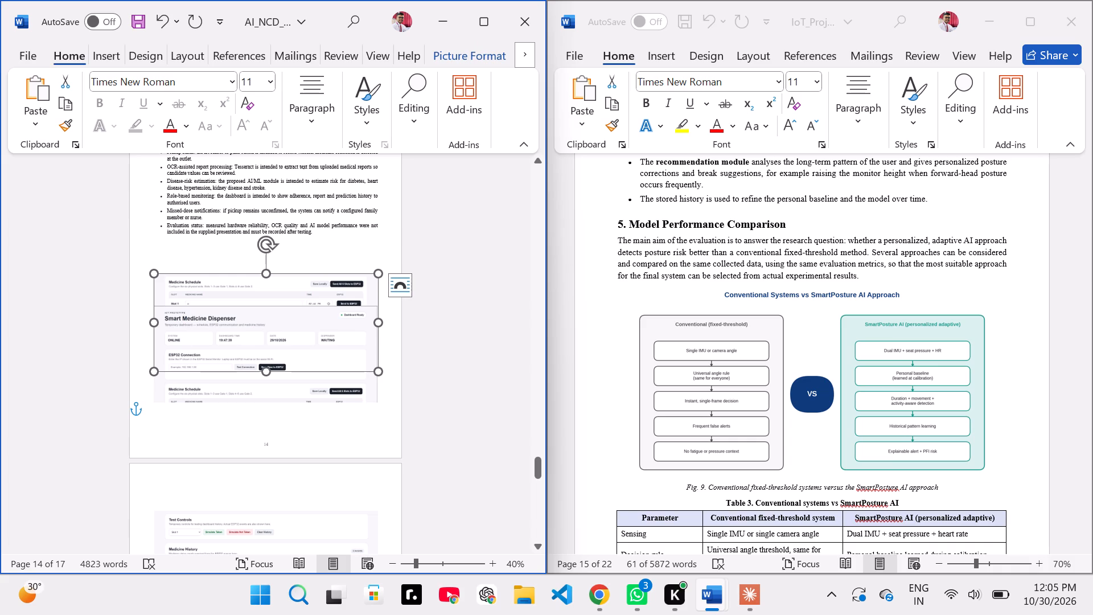
pyautogui.scroll(-2, 277, 454)
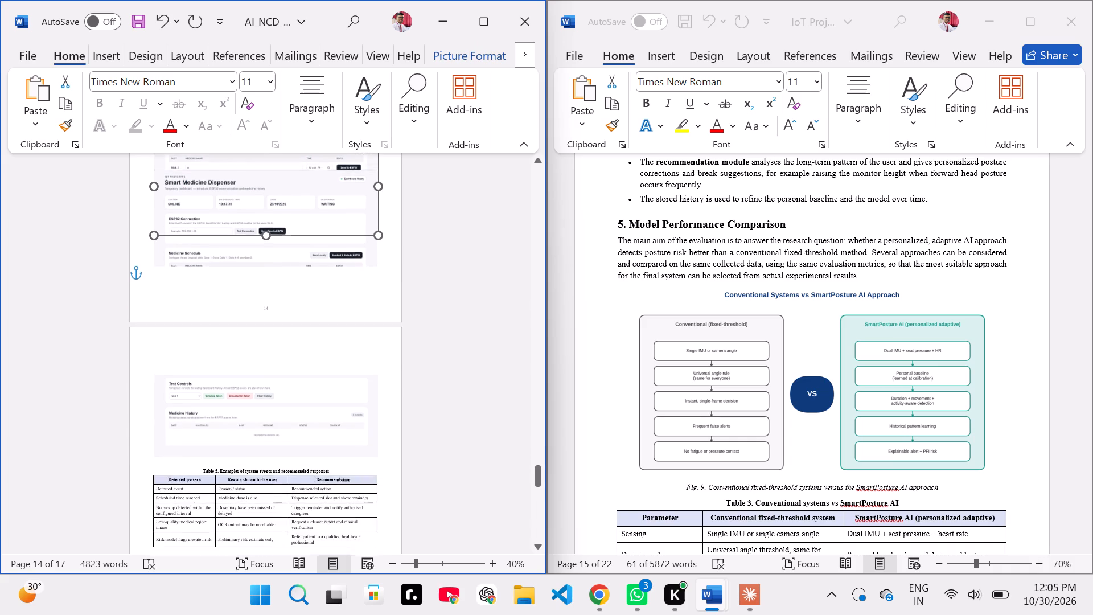
pyautogui.scroll(2, 277, 454)
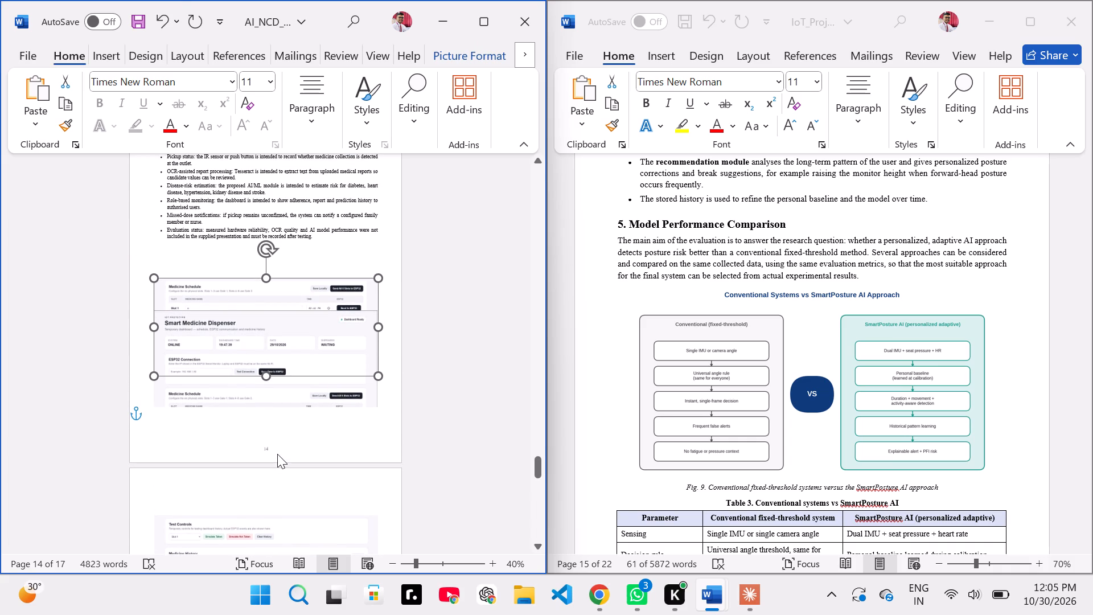
pyautogui.hotkey('ctrl', 'z')
pyautogui.hotkey('ctrl', 'z')
pyautogui.hotkey('ctrl', 'z')
pyautogui.hotkey('ctrl', 'z')
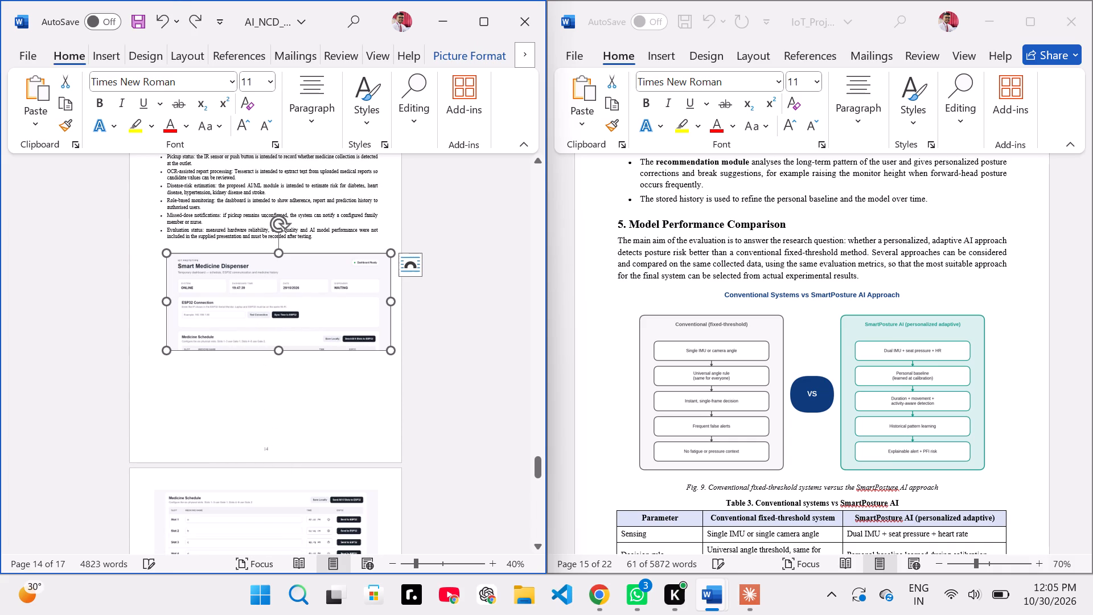
pyautogui.hotkey('ctrl', 'z')
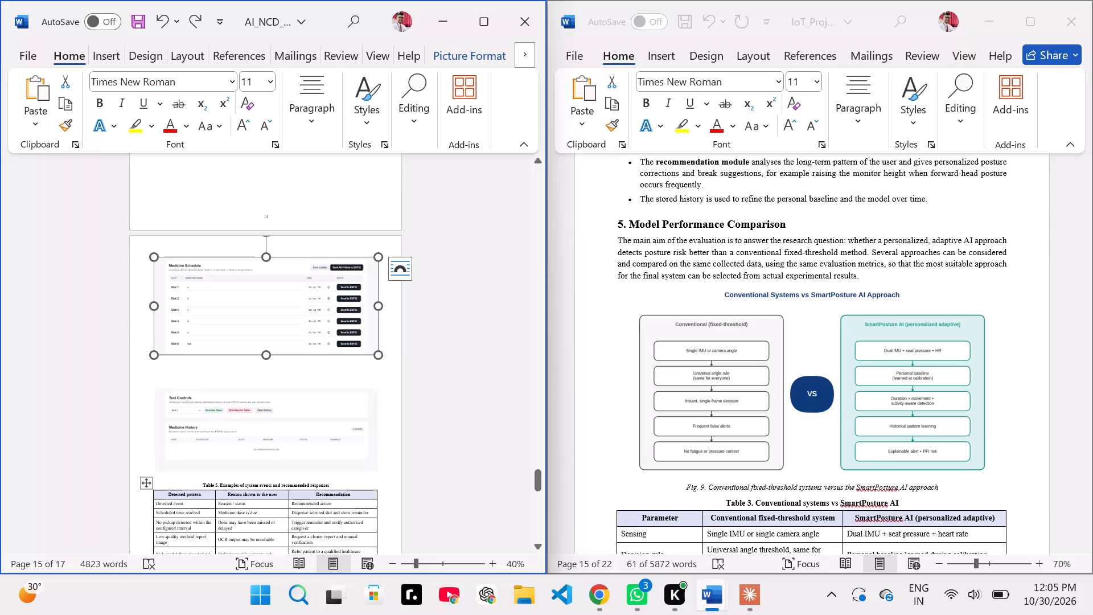
# Set the Smart Medicine Dispenser screenshot's text wrapping to Top and Bottom and move it slightly lower on page 14, between the margins.
pyautogui.scroll(2, 253, 393)
pyautogui.click(242, 220)
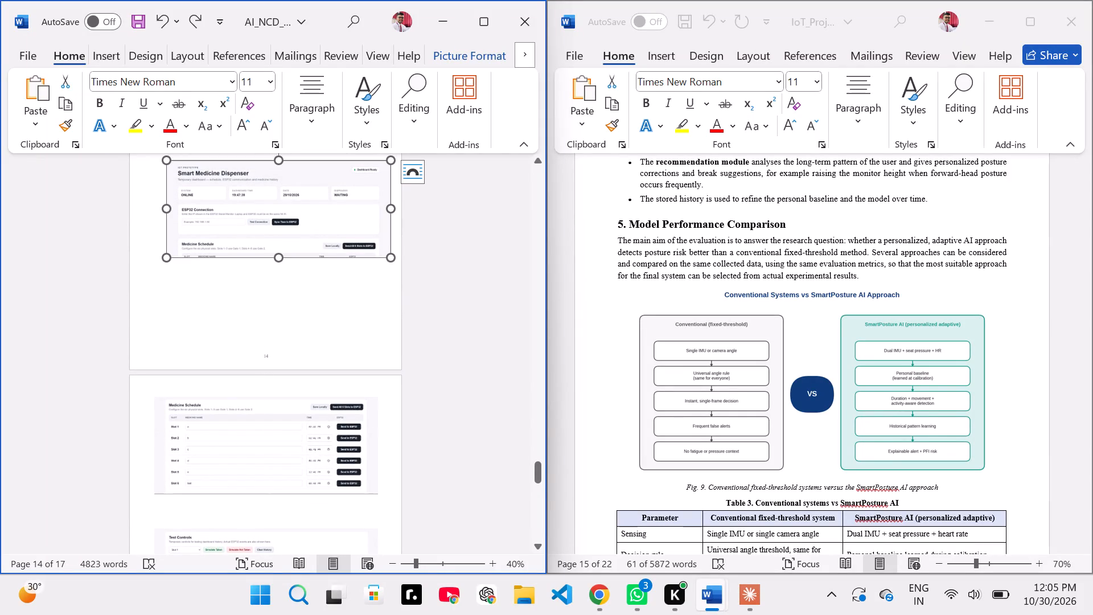
pyautogui.click(416, 183)
pyautogui.click(464, 339)
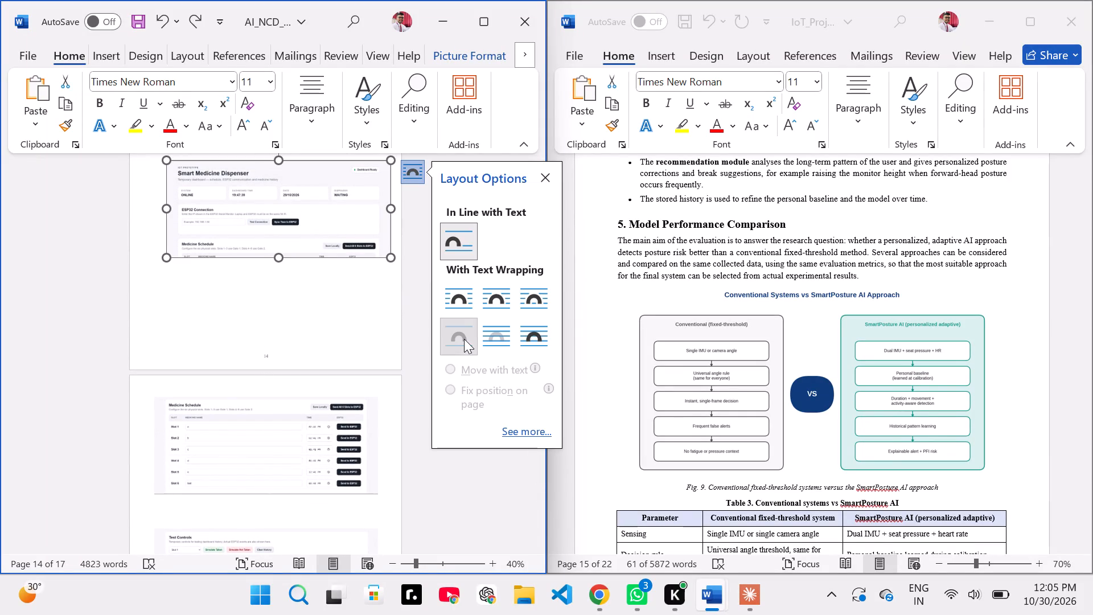
pyautogui.moveTo(217, 208); pyautogui.dragTo(207, 252)
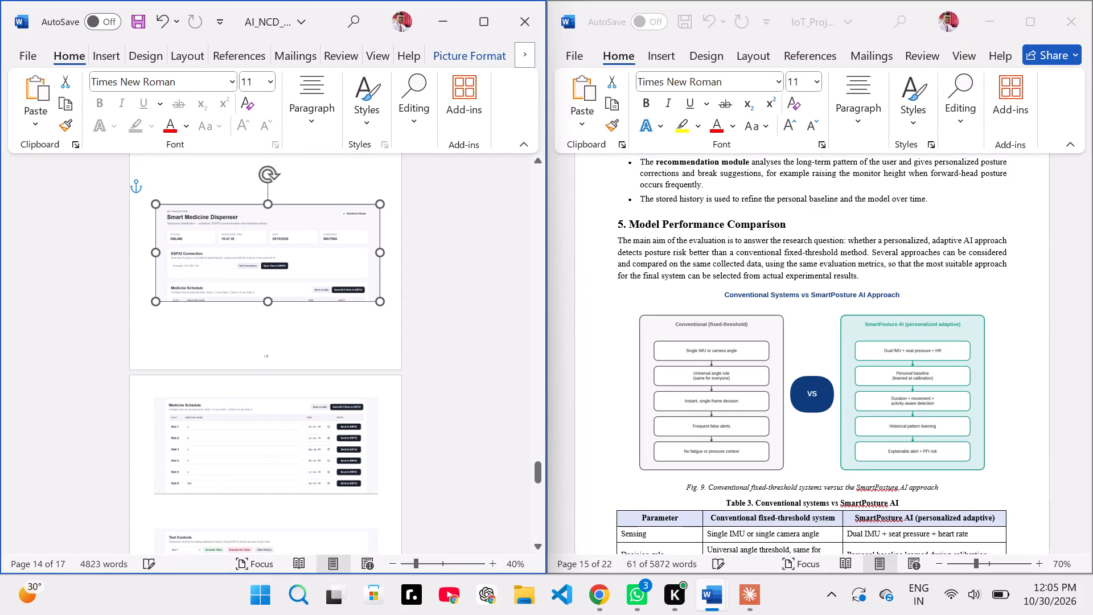
pyautogui.moveTo(207, 252); pyautogui.dragTo(206, 250)
# Set the line spacing of the bulleted list in section 7, Results, to 1.5.
pyautogui.scroll(2, 460, 265)
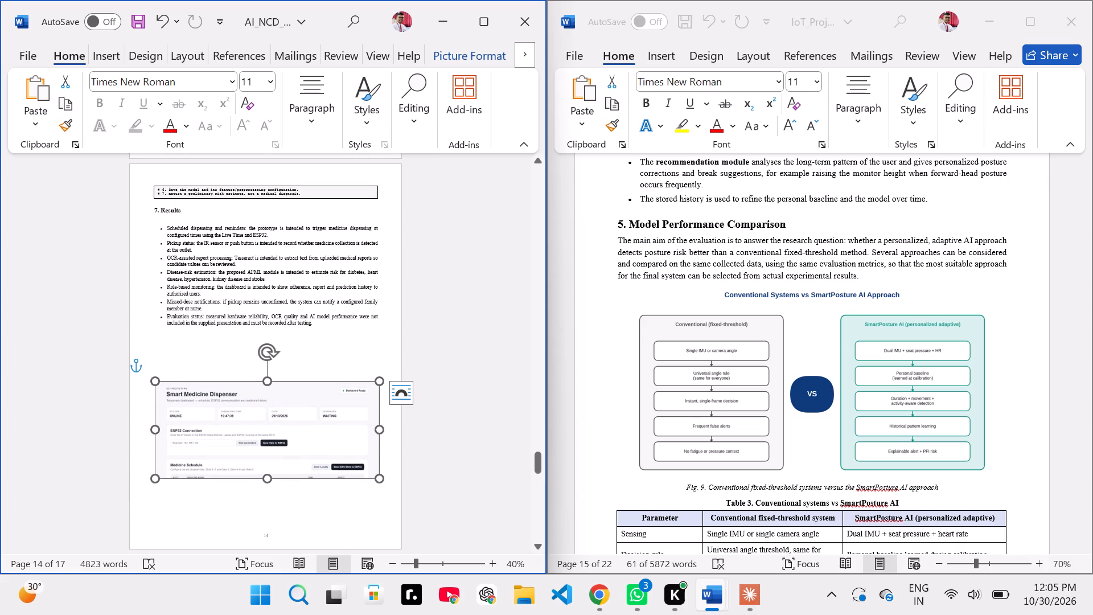
pyautogui.moveTo(167, 228); pyautogui.dragTo(315, 330)
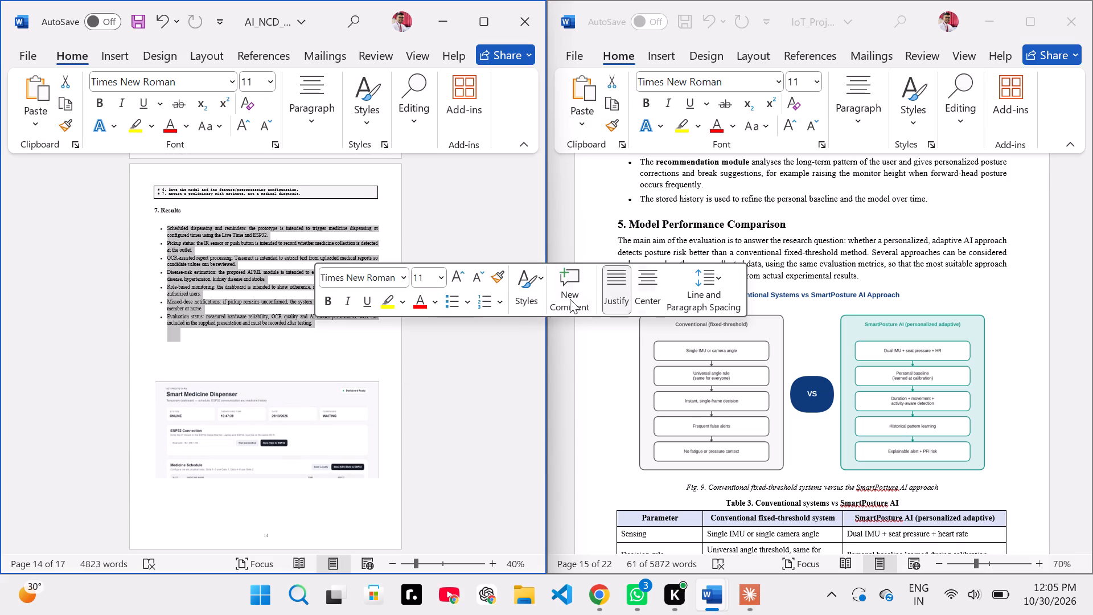
pyautogui.click(721, 279)
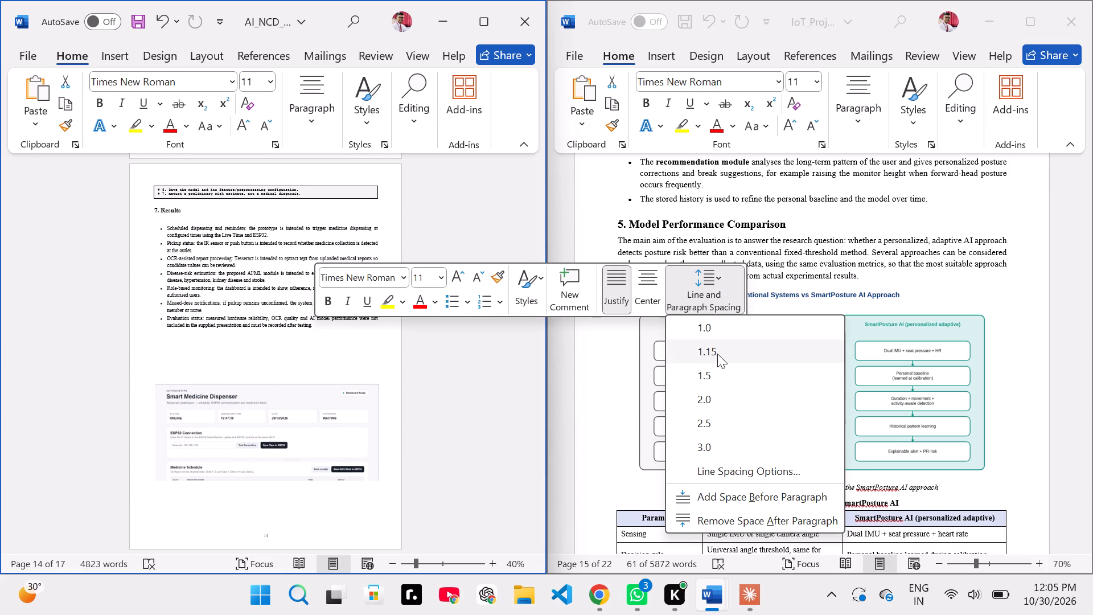
pyautogui.click(711, 372)
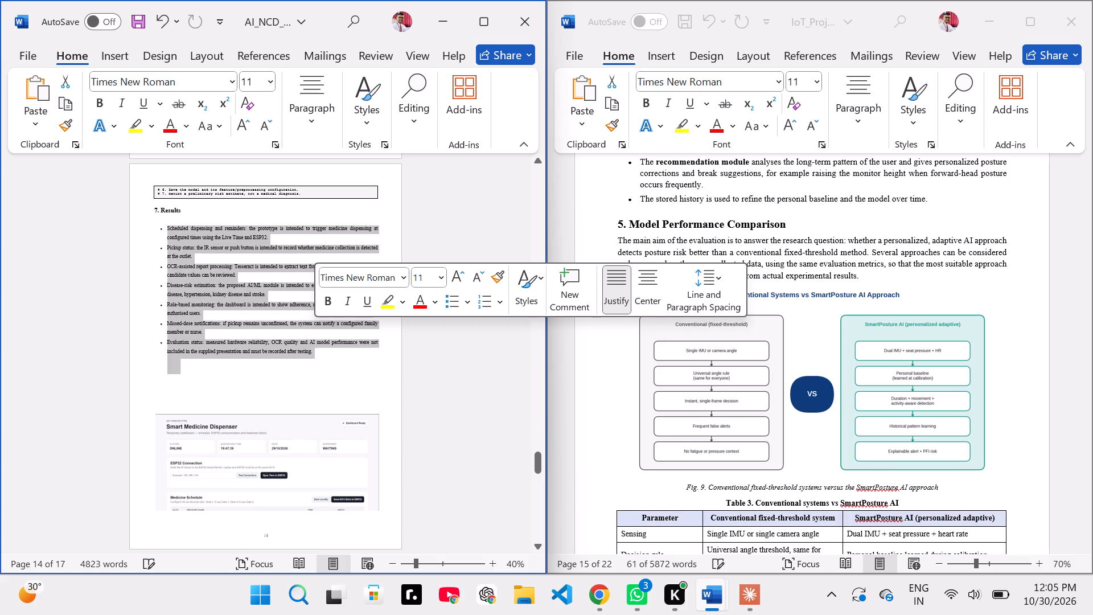
# Delete two blank lines between the Results bullets and the Smart Medicine Dispenser screenshot.
pyautogui.click(248, 394)
pyautogui.press('BackSpace')
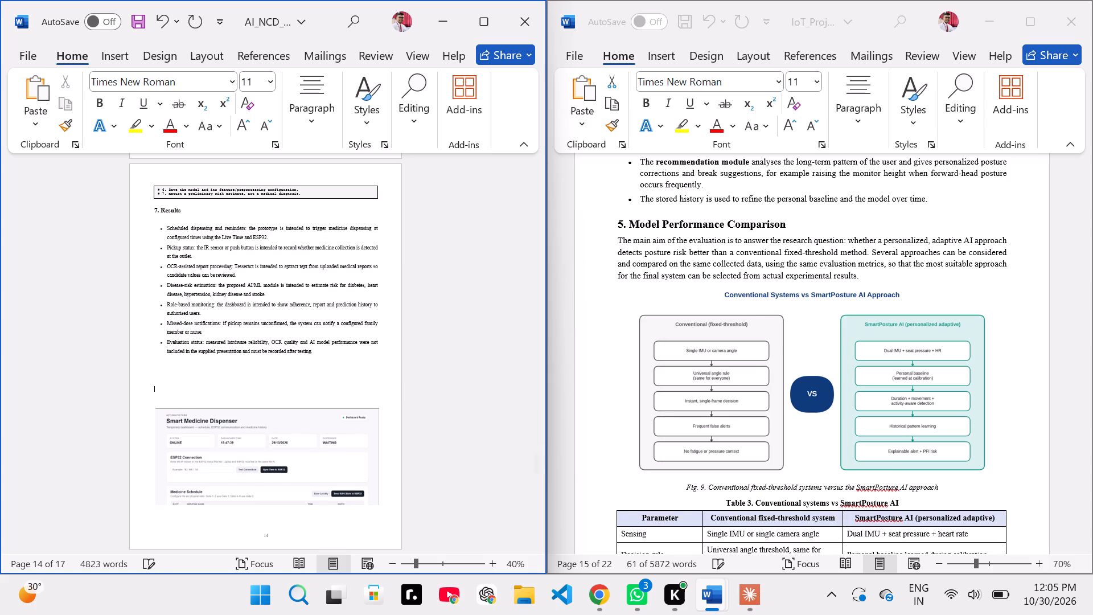
pyautogui.press('BackSpace')
# Set the Test Controls and Medicine History screenshot's wrapping to Top and Bottom and stretch its top edge slightly upward.
pyautogui.scroll(-2, 248, 394)
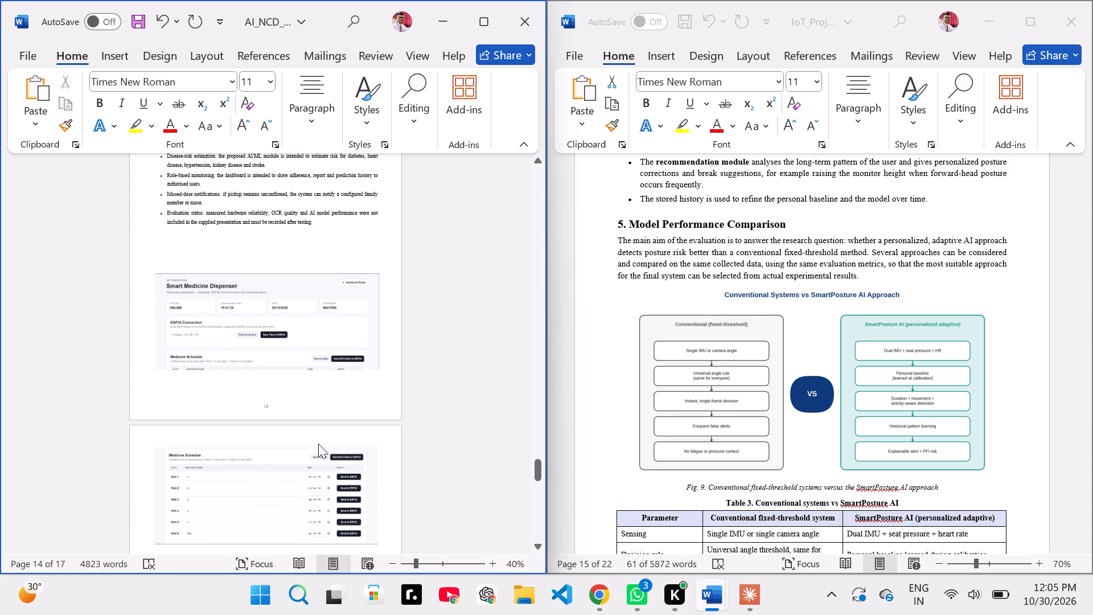
pyautogui.scroll(-4, 273, 396)
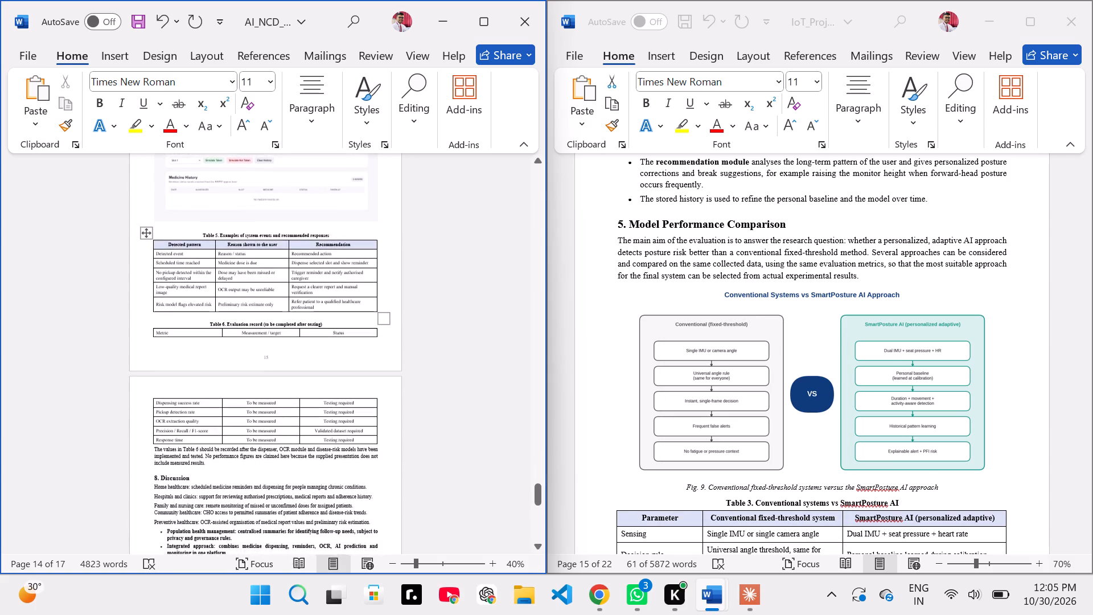
pyautogui.scroll(1, 243, 241)
pyautogui.click(243, 241)
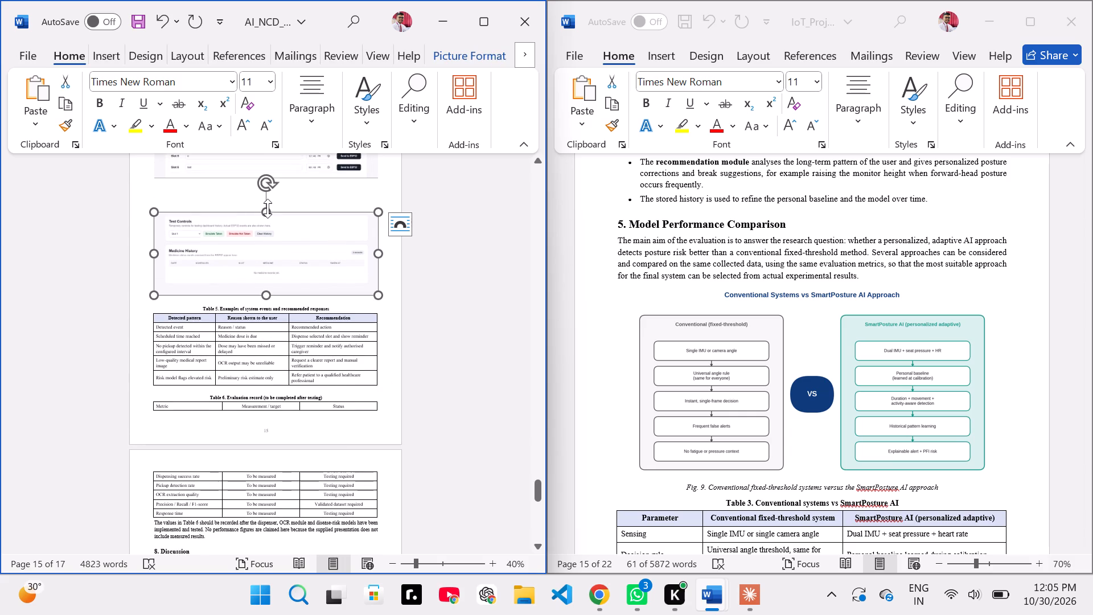
pyautogui.click(268, 208)
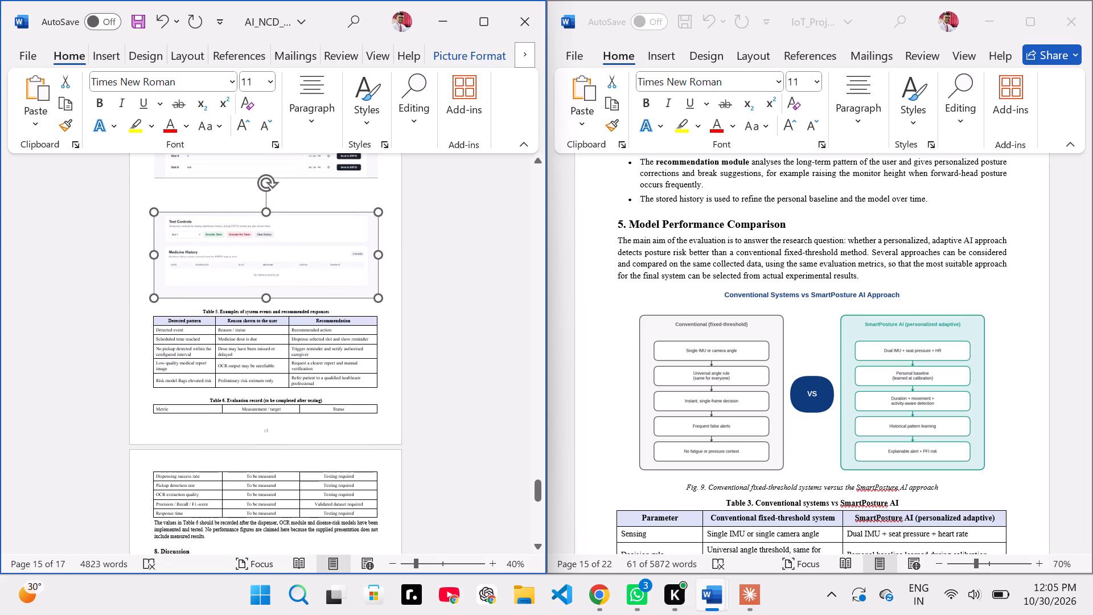
pyautogui.click(400, 229)
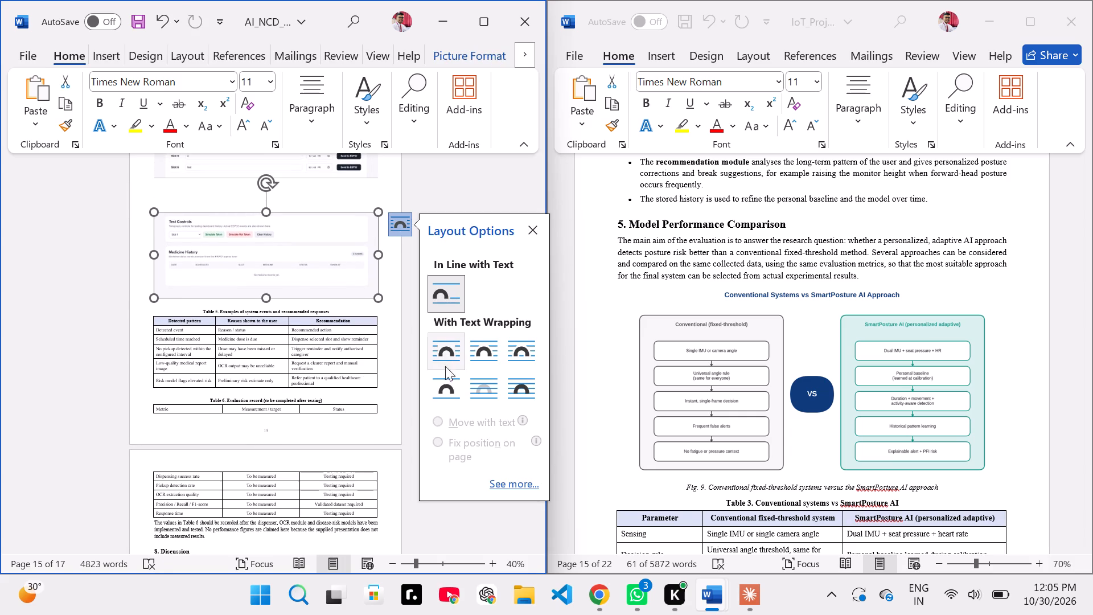
pyautogui.click(448, 386)
pyautogui.moveTo(266, 214); pyautogui.dragTo(261, 201)
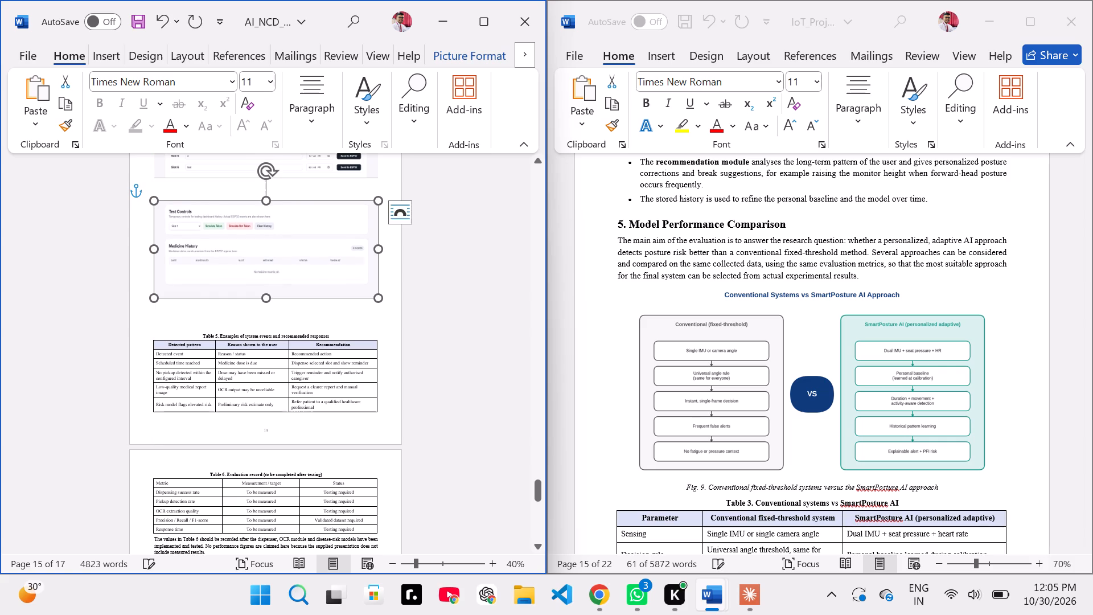
# Delete the extra blank lines between the Test Controls screenshot and the Table 5 caption.
pyautogui.click(207, 321)
pyautogui.press('BackSpace')
pyautogui.press('BackSpace')
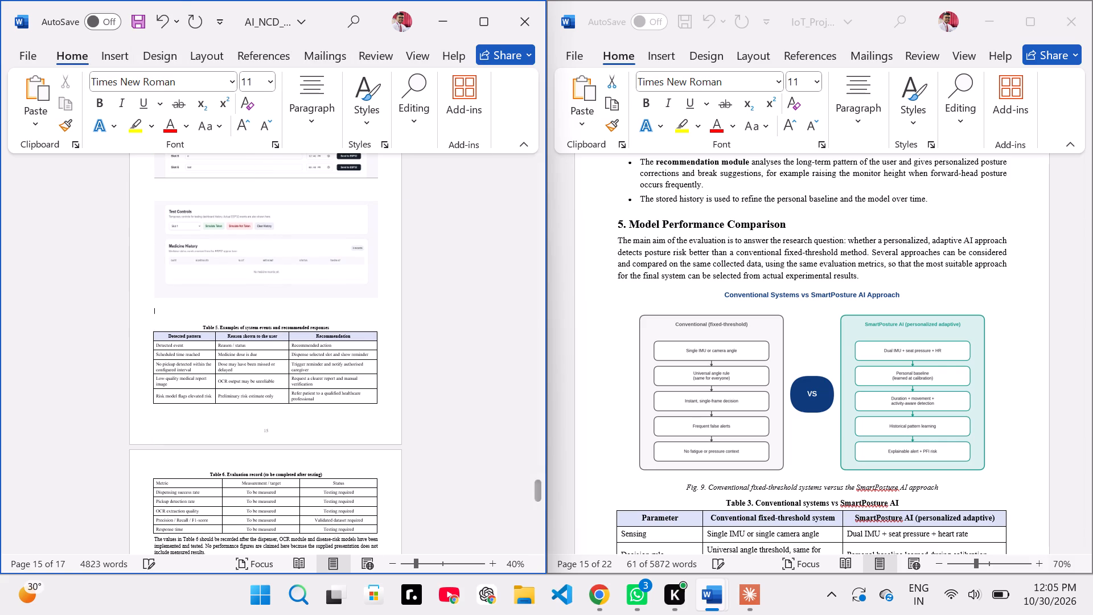
# Remove the bold from the bulleted list in section 8, Discussion, from Population health management to Potential for early follow-up.
pyautogui.keyDown('ctrl'); pyautogui.scroll(4, 207, 321); pyautogui.keyUp('ctrl')
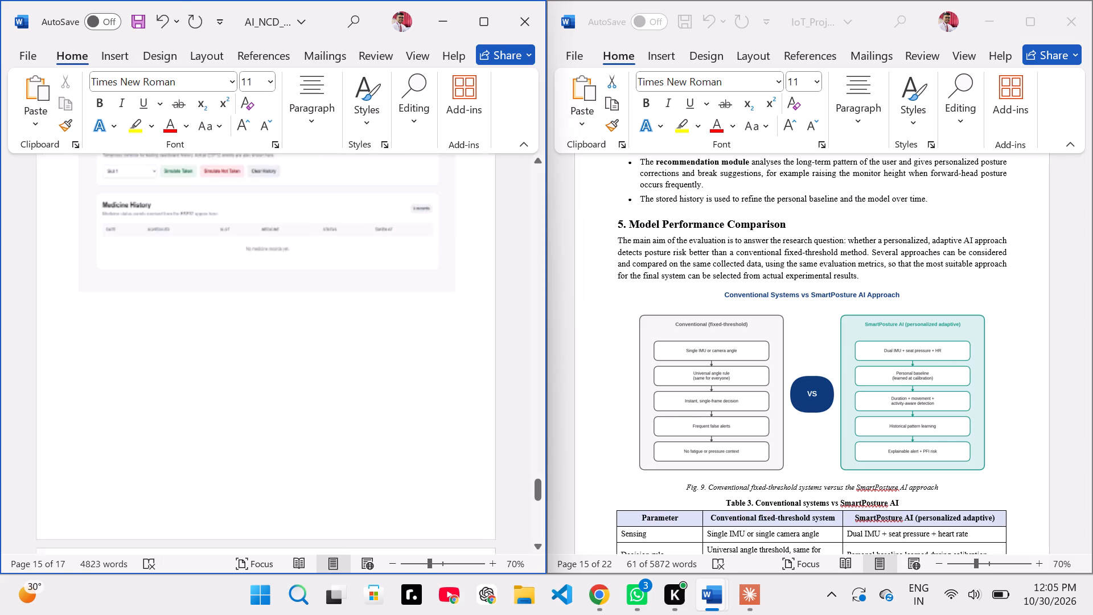
pyautogui.keyDown('ctrl'); pyautogui.scroll(2, 207, 321); pyautogui.keyUp('ctrl')
pyautogui.keyDown('ctrl'); pyautogui.scroll(-2, 207, 321); pyautogui.keyUp('ctrl')
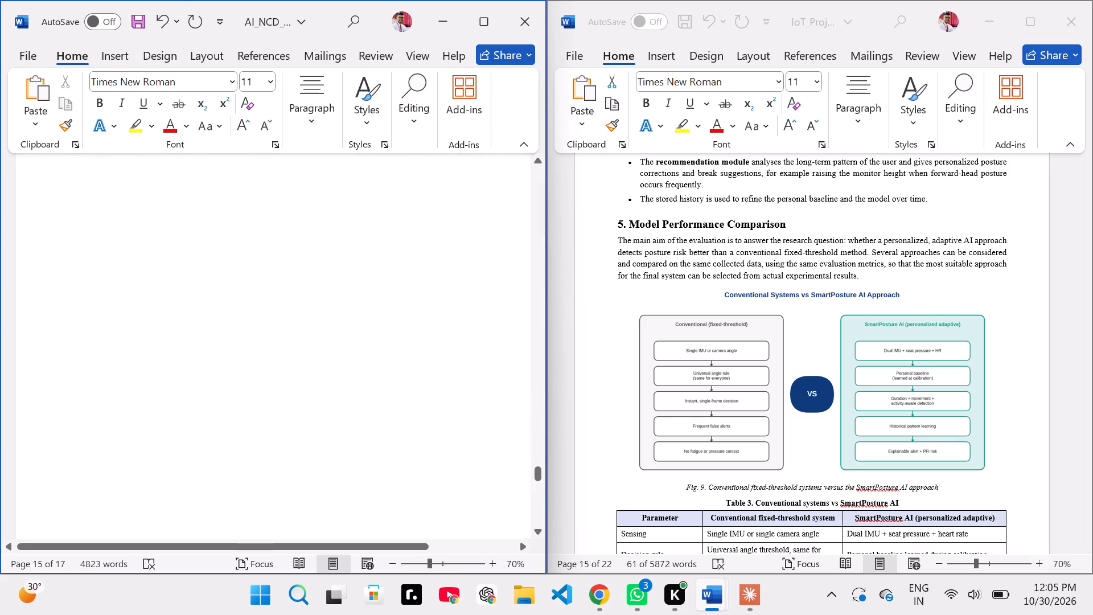
pyautogui.scroll(-2, 207, 321)
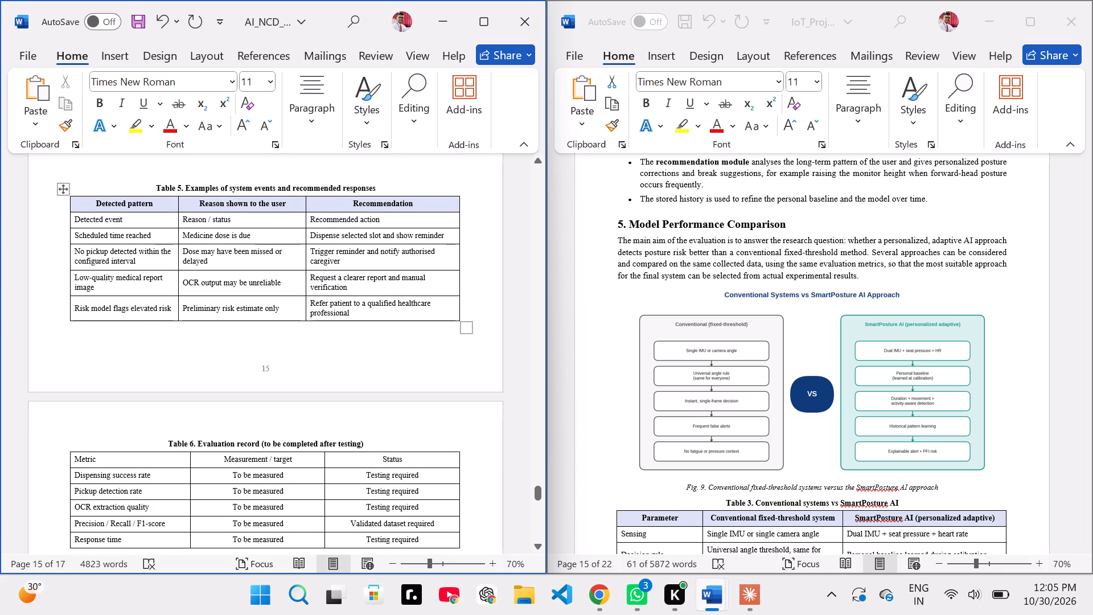
pyautogui.scroll(-1, 207, 321)
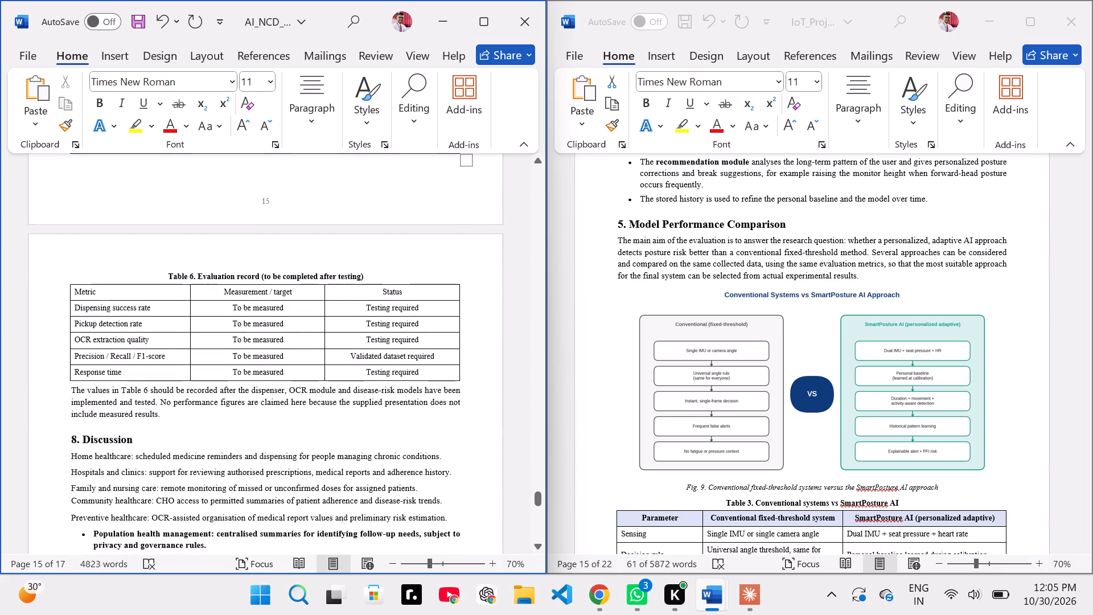
pyautogui.scroll(-4, 207, 321)
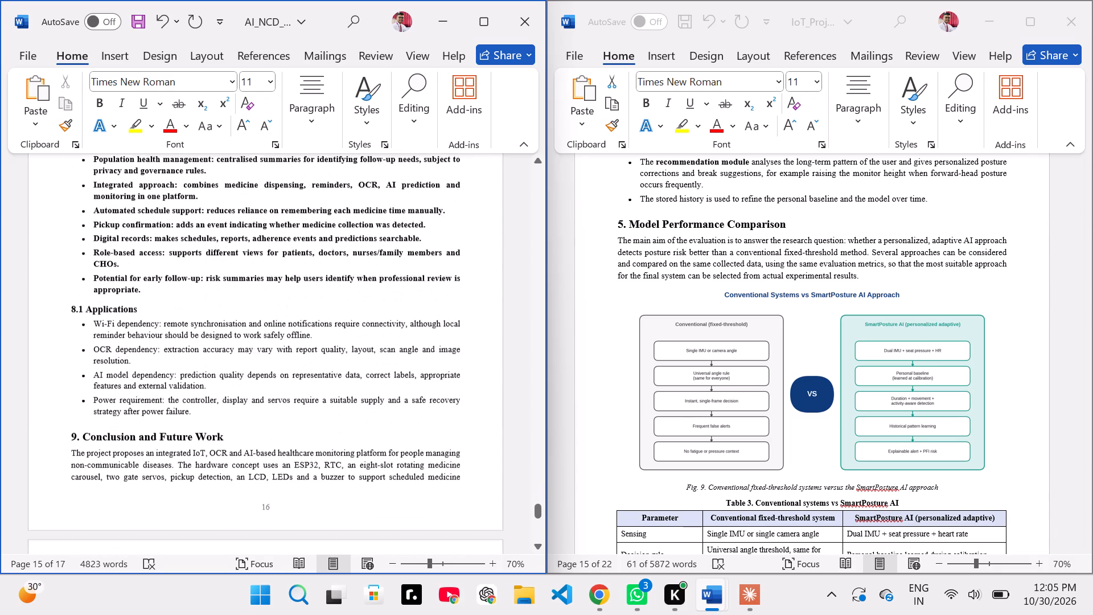
pyautogui.scroll(1, 207, 321)
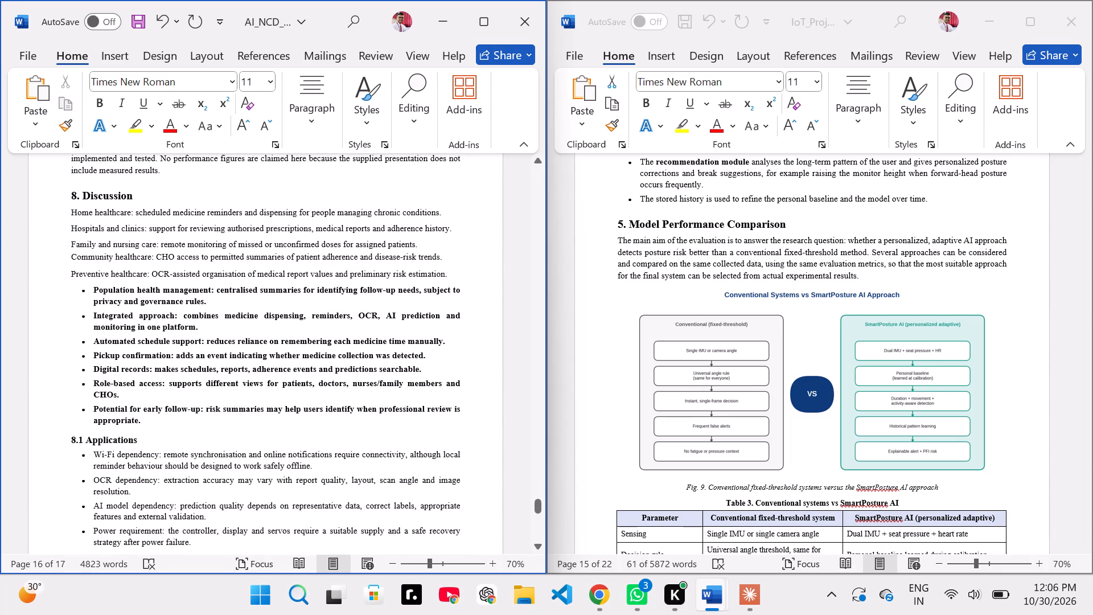
pyautogui.moveTo(93, 286); pyautogui.dragTo(171, 423)
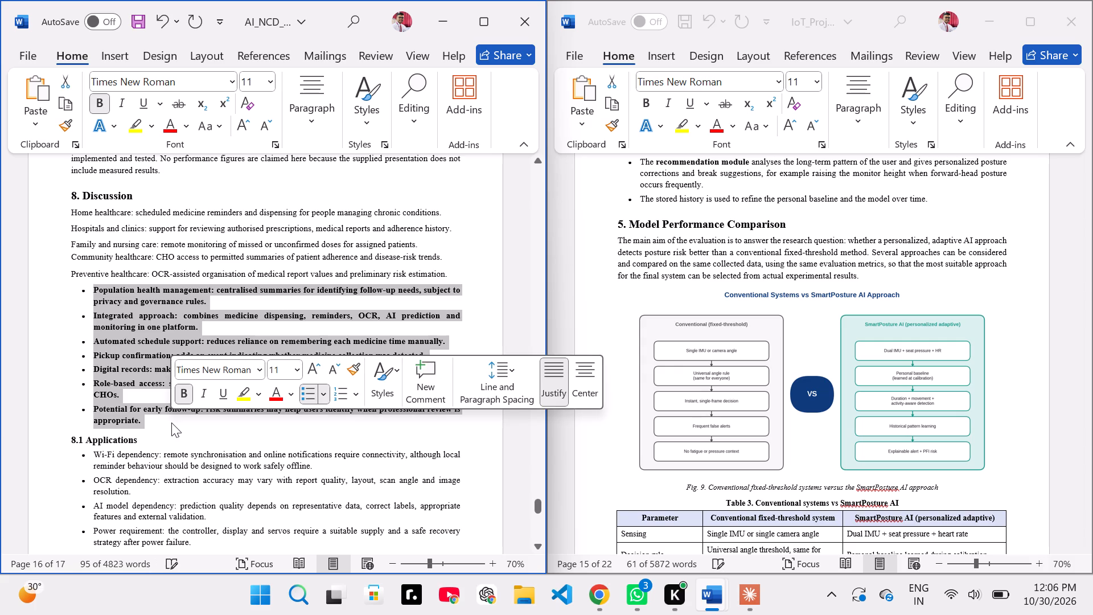
pyautogui.hotkey('ctrl', 'b')
# Remove the bold from all eight numbered items in section 9.1, Future Work.
pyautogui.scroll(-4, 171, 423)
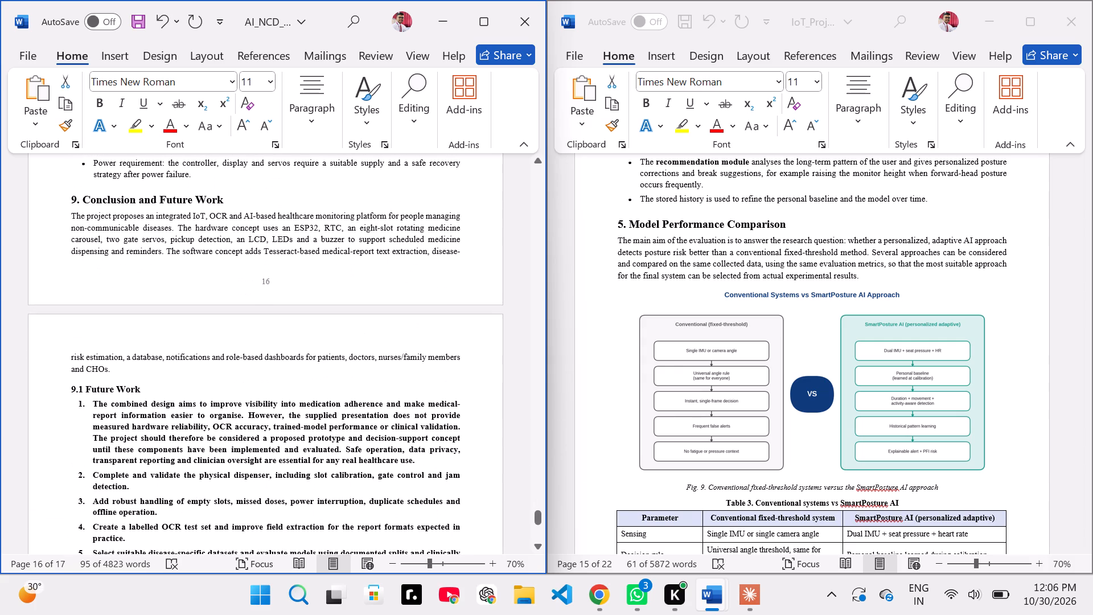
pyautogui.scroll(-2, 171, 423)
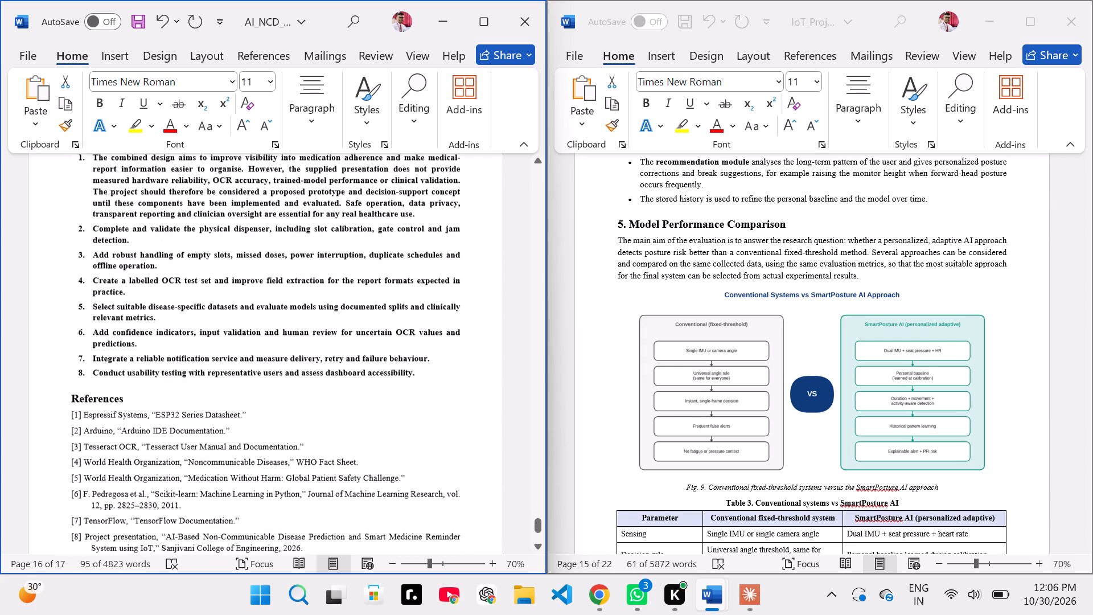
pyautogui.scroll(1, 171, 423)
pyautogui.moveTo(92, 244); pyautogui.dragTo(318, 438)
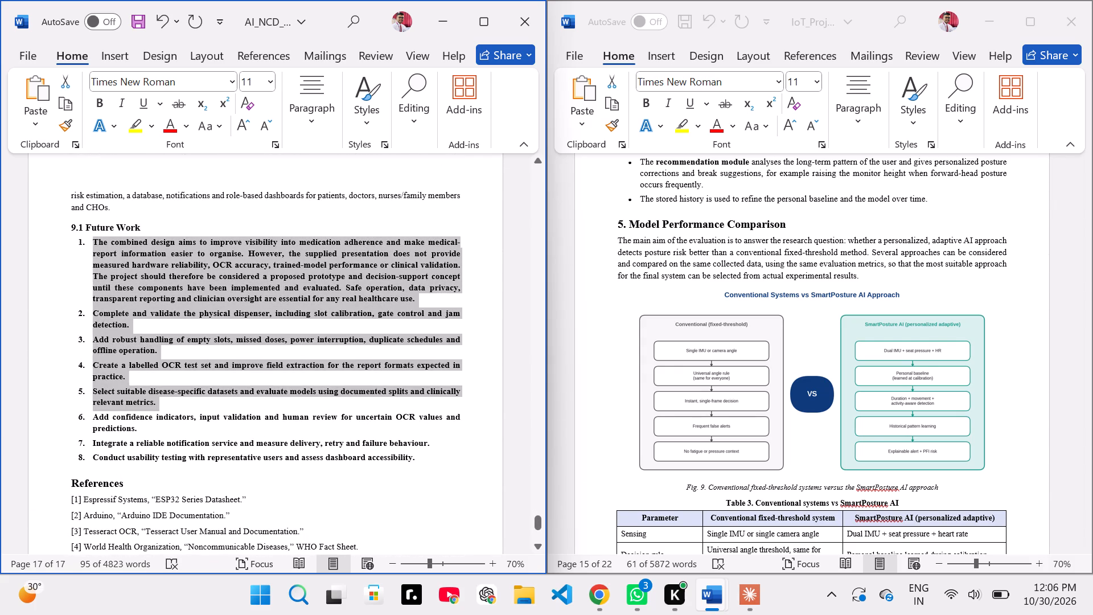
pyautogui.moveTo(318, 438); pyautogui.dragTo(435, 461)
pyautogui.hotkey('ctrl', 'b')
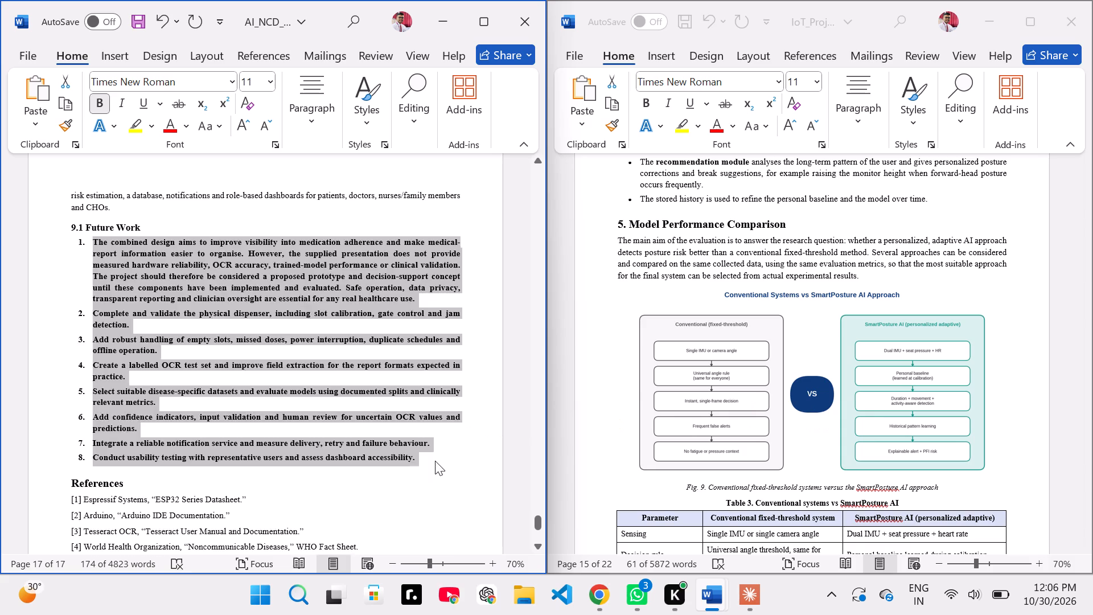
# Copy the whole References section, including its heading and entries [1] to [8].
pyautogui.scroll(-2, 435, 461)
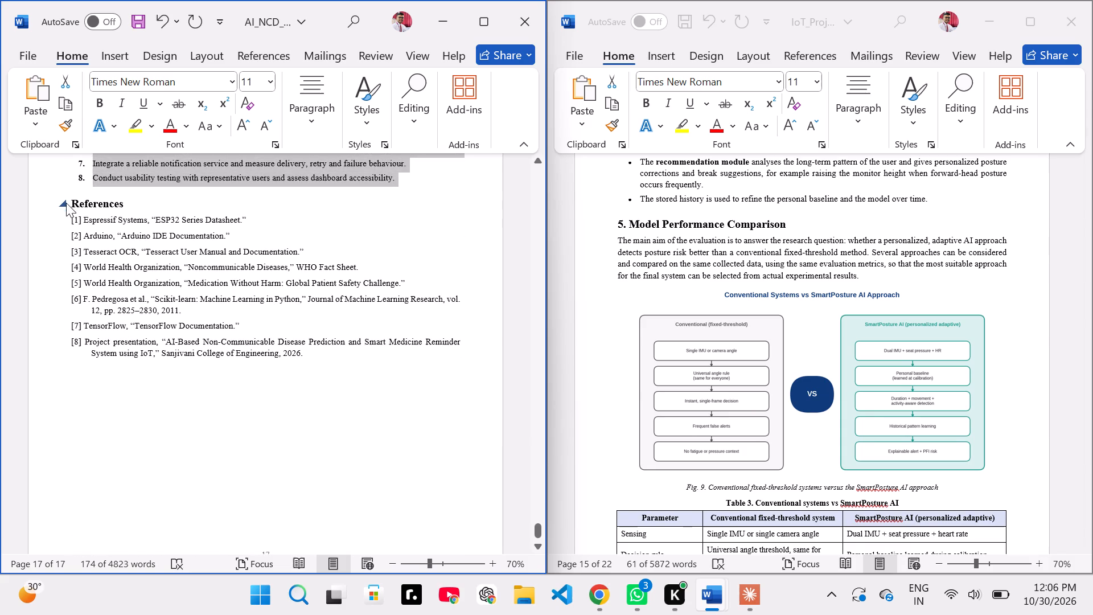
pyautogui.moveTo(71, 203); pyautogui.dragTo(314, 355)
pyautogui.hotkey('ctrl', 'c')
# Review the SmartPosture AI report from section 5, Model Performance Comparison, past the code, dashboard and poster pages to the closing pages.
pyautogui.scroll(-1, 641, 468)
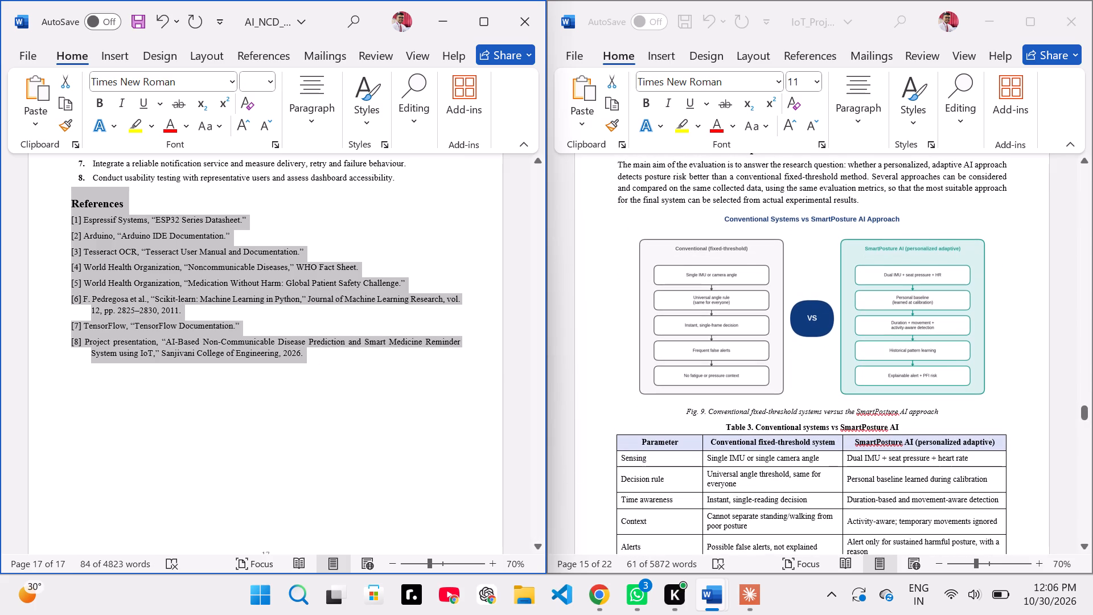
pyautogui.scroll(-2, 404, 472)
pyautogui.scroll(-8, 817, 396)
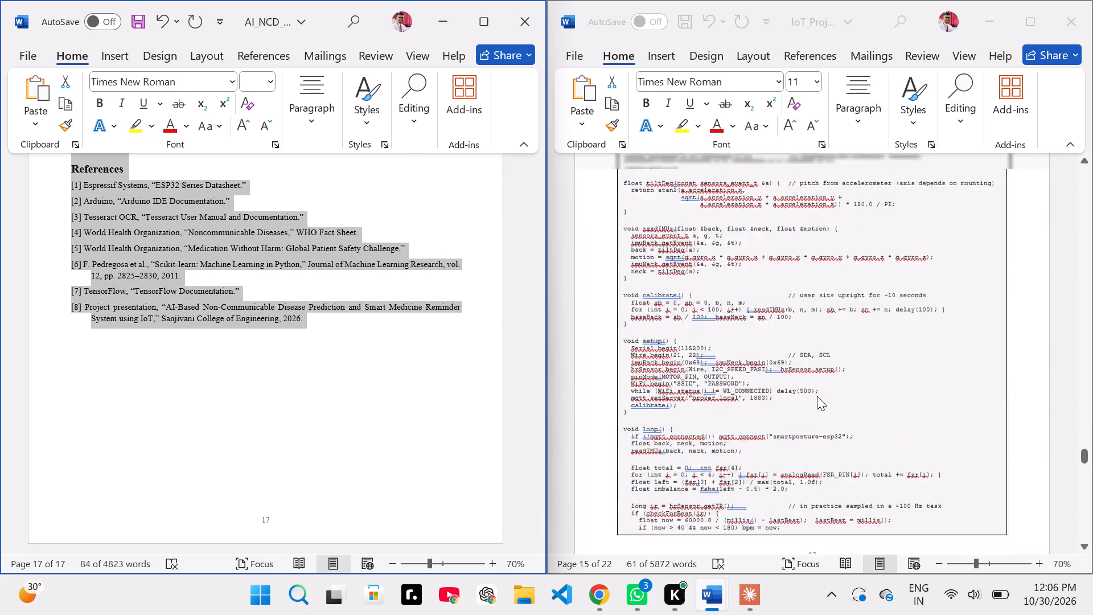
pyautogui.scroll(-6, 817, 396)
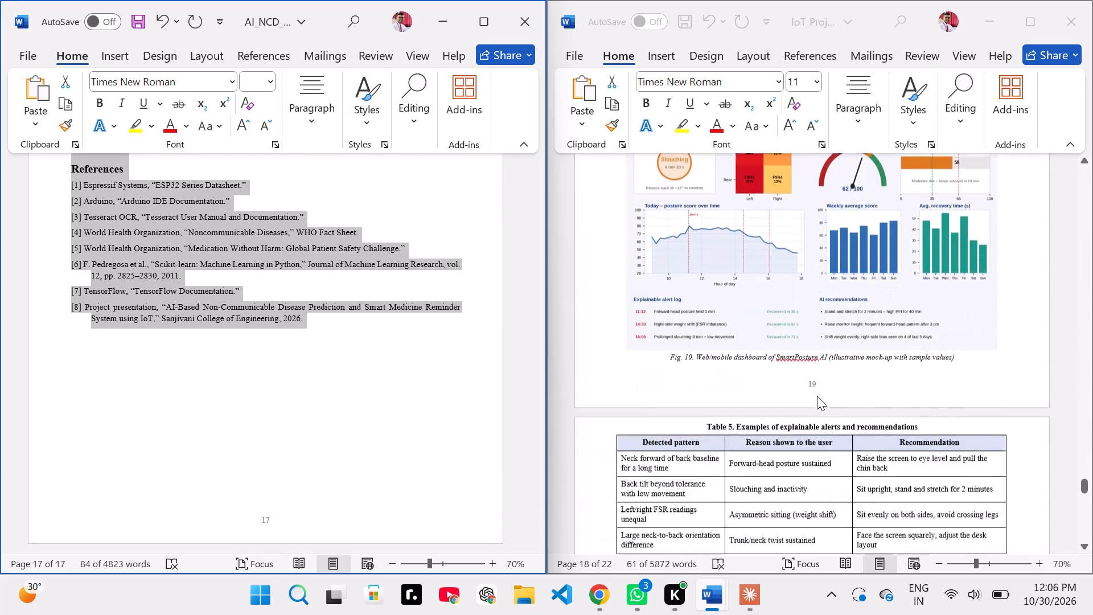
pyautogui.scroll(-4, 817, 396)
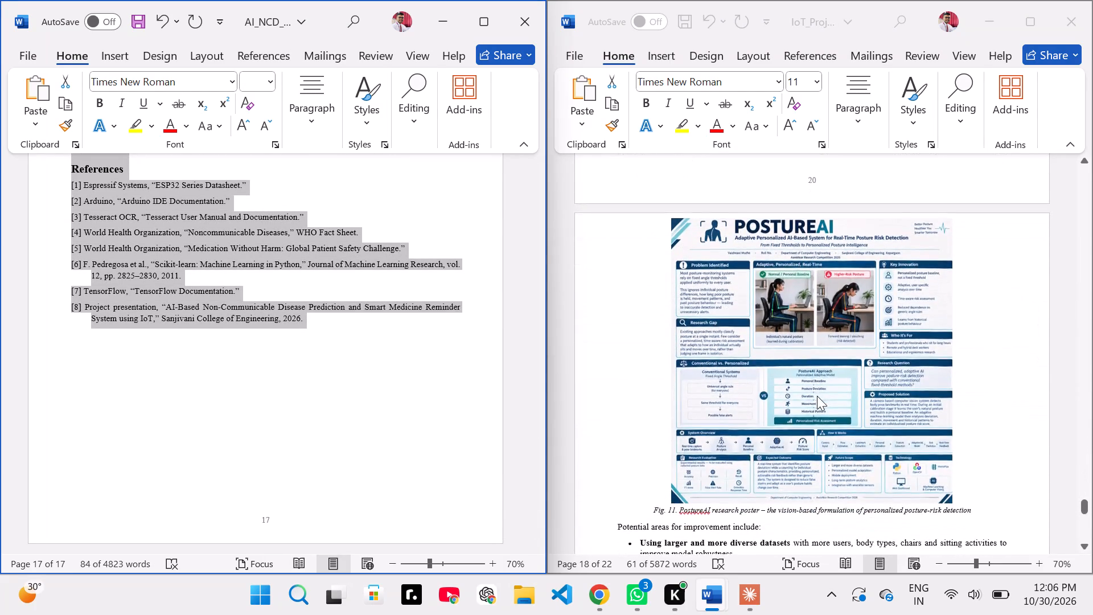
pyautogui.scroll(-11, 817, 396)
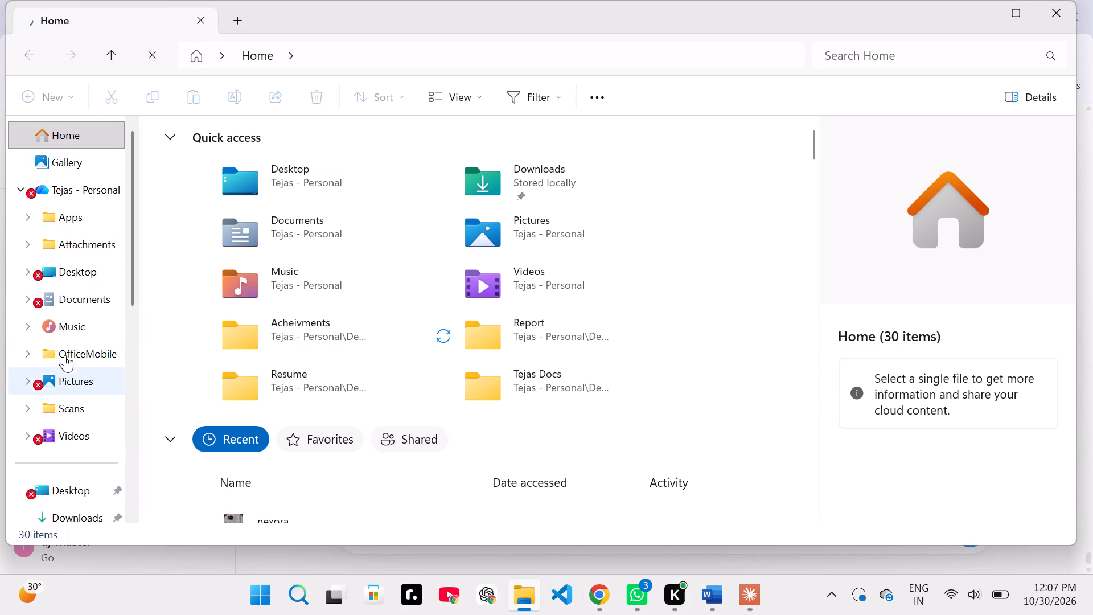
# Open the iot_final_updated presentation from the Downloads folder in PowerPoint, enlarge its window to full screen, and view the Index slide.
pyautogui.click(71, 506)
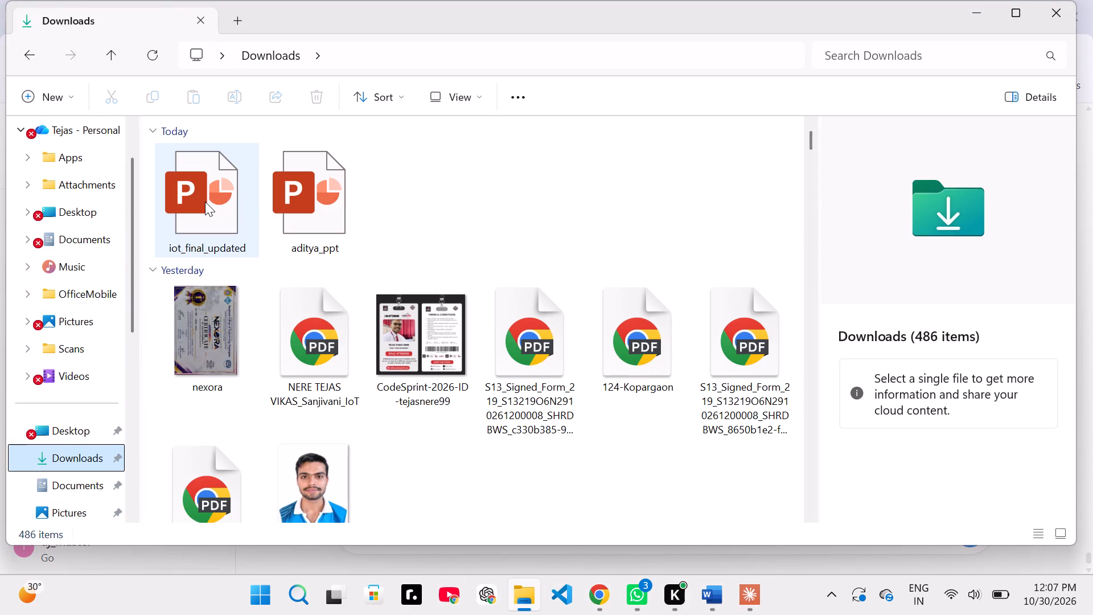
pyautogui.doubleClick(205, 202)
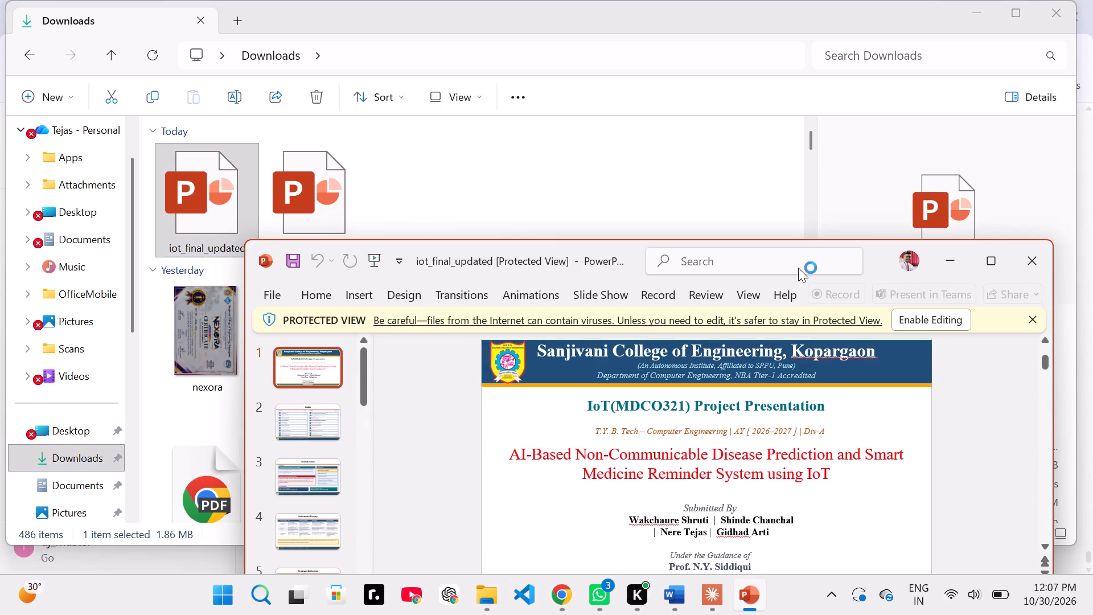
pyautogui.click(993, 259)
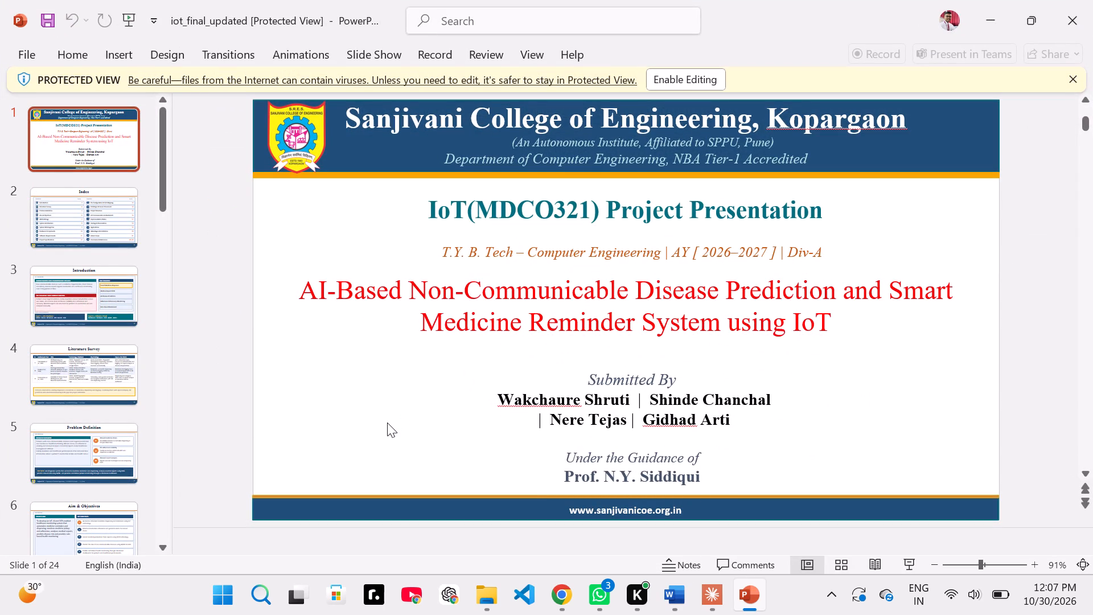
pyautogui.press('Down')
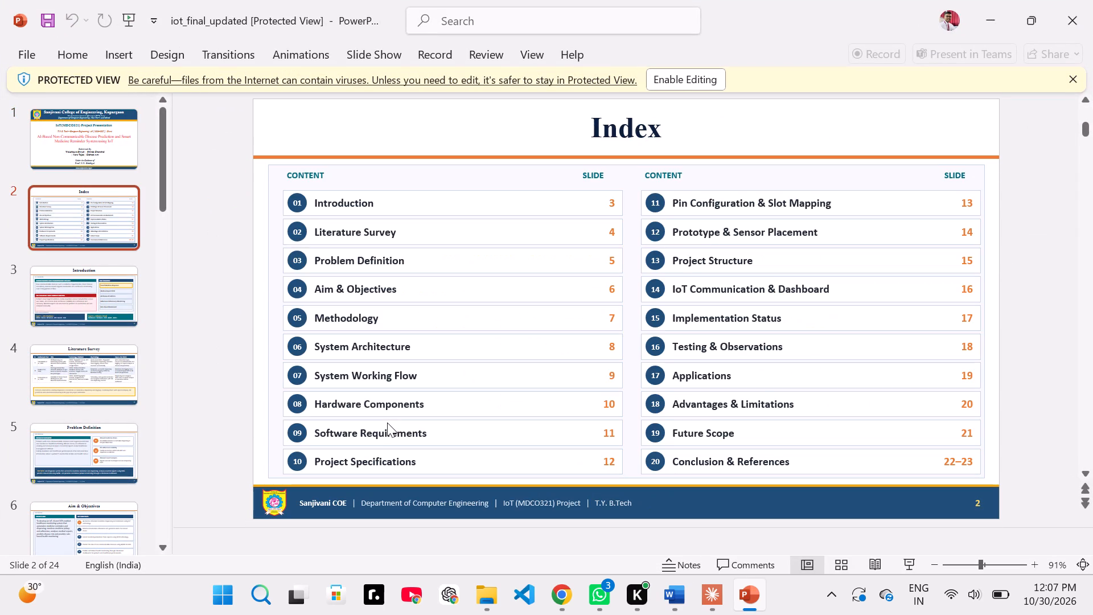